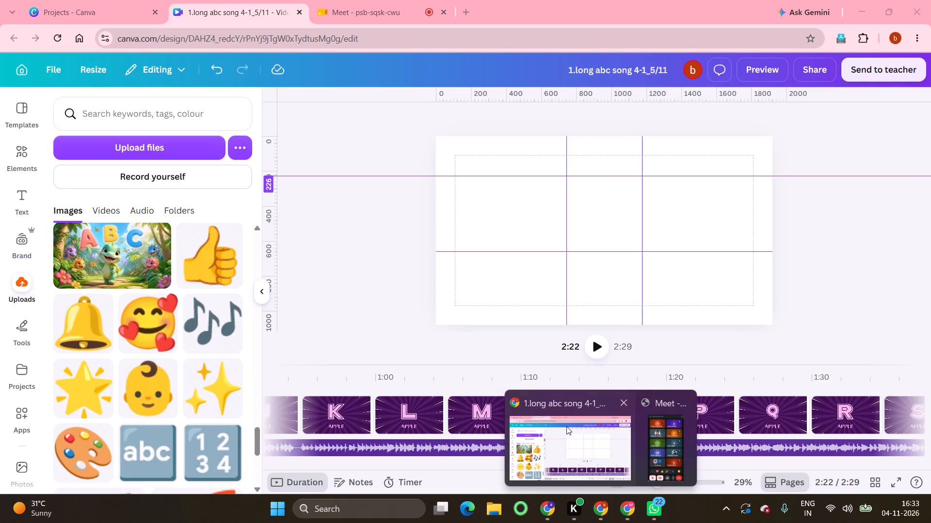
click(134, 139)
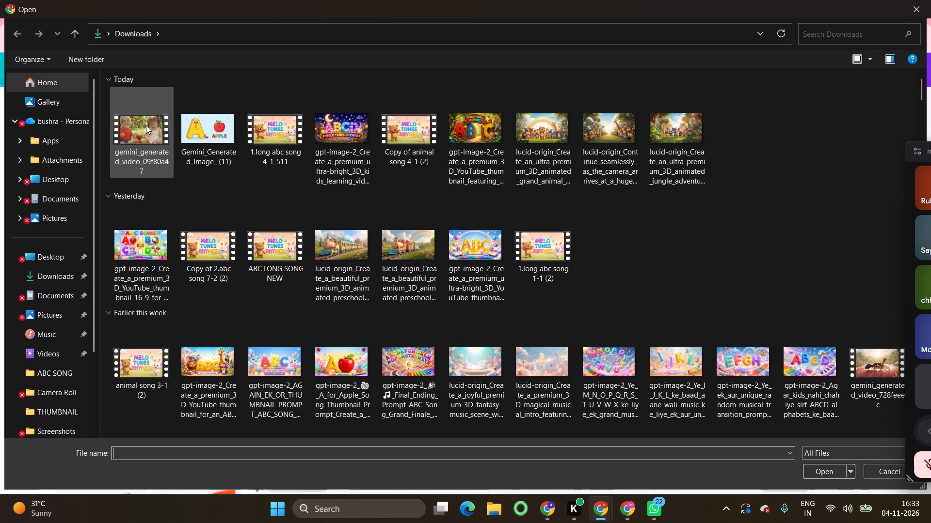
double_click(146, 125)
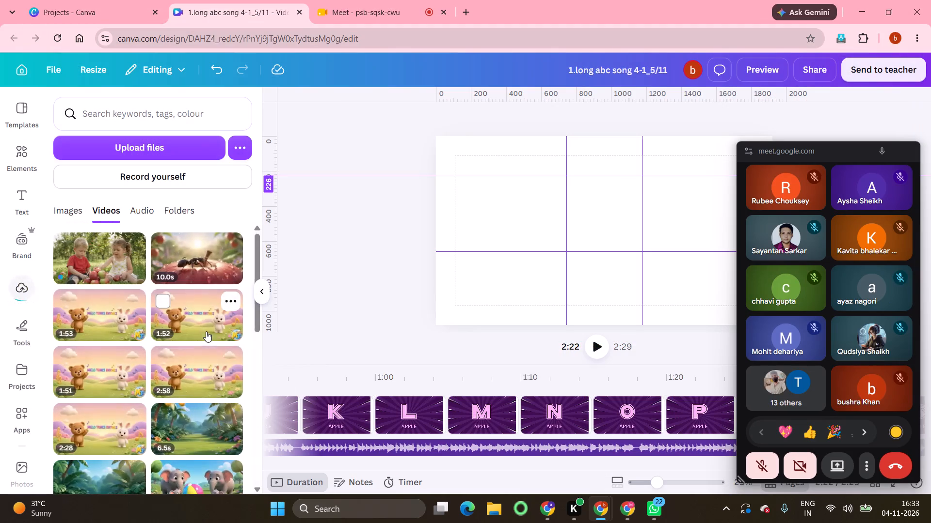
Add a blank page between the A and B pages and place the uploaded apple video on it.
scroll(309, 406, right, 5)
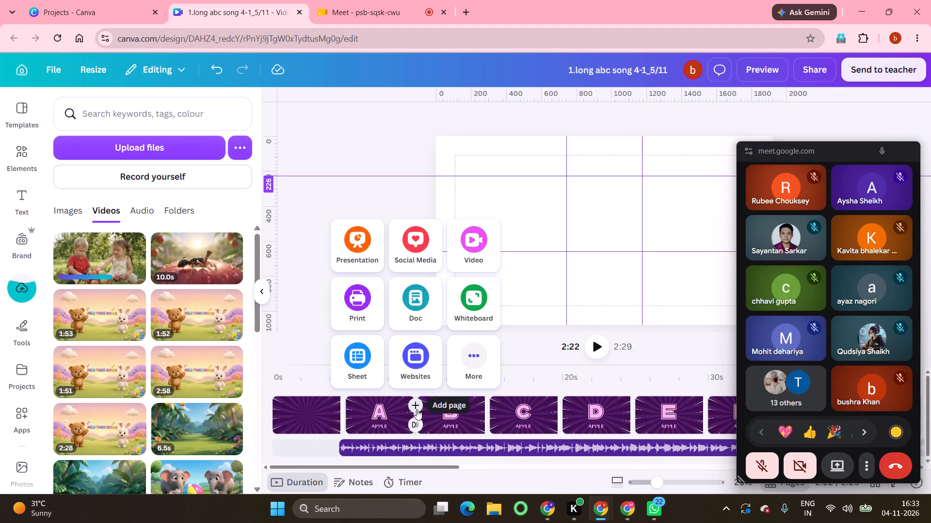
click(417, 409)
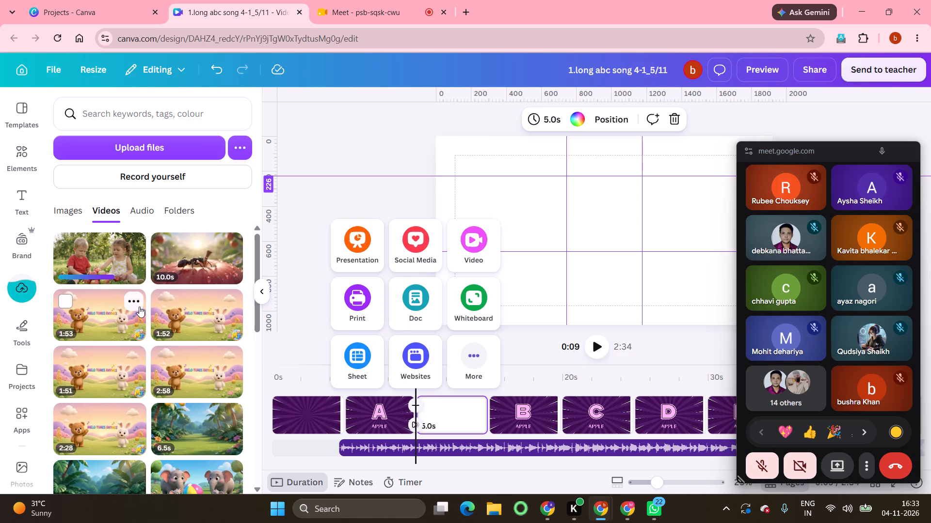
click(115, 247)
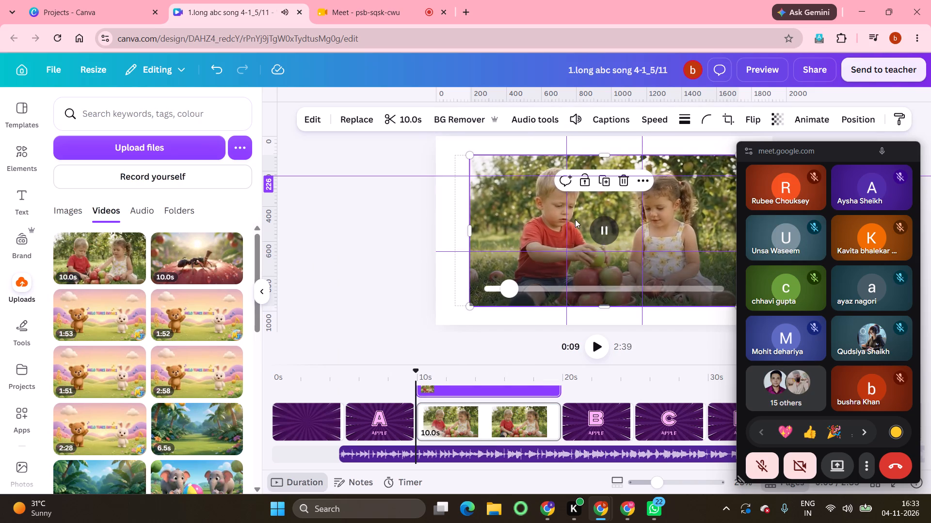
Examine the available options for the placed apple video, and the options, details and tags of its uploaded file.
click(642, 182)
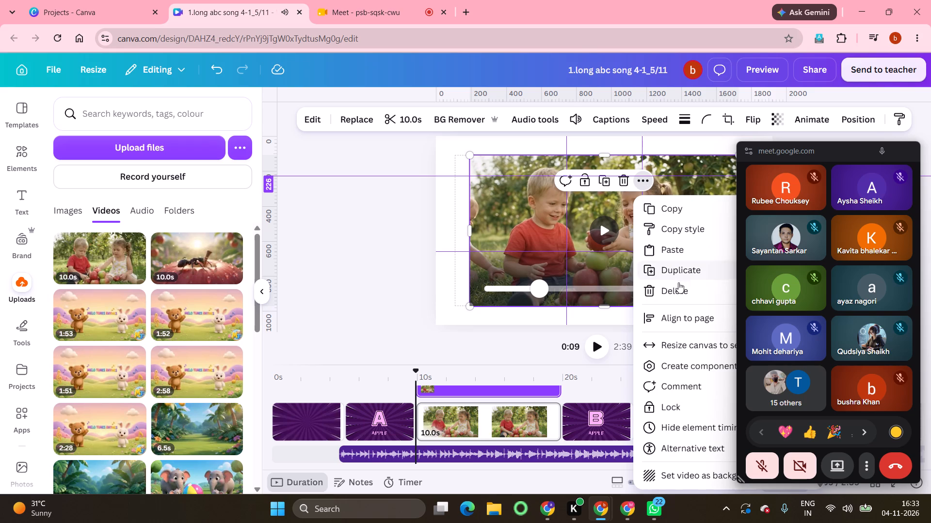
scroll(680, 423, down, 1)
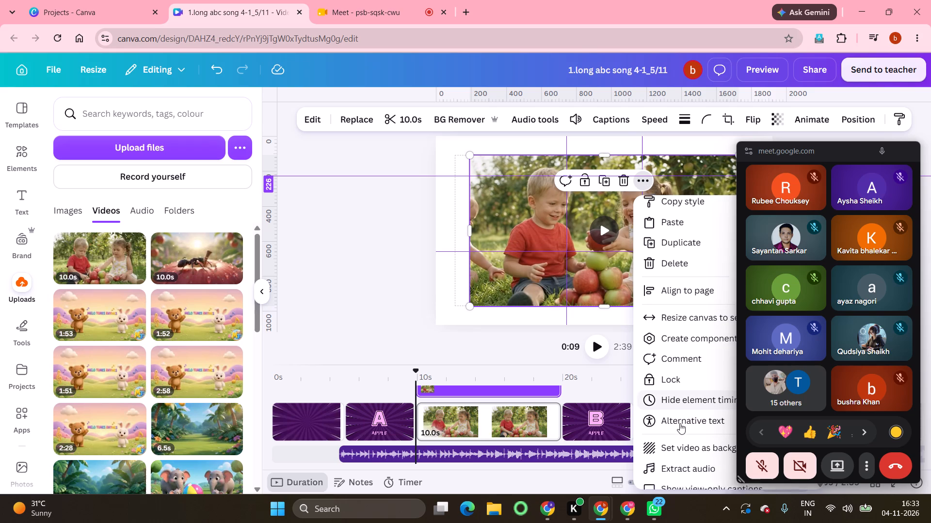
scroll(680, 423, down, 2)
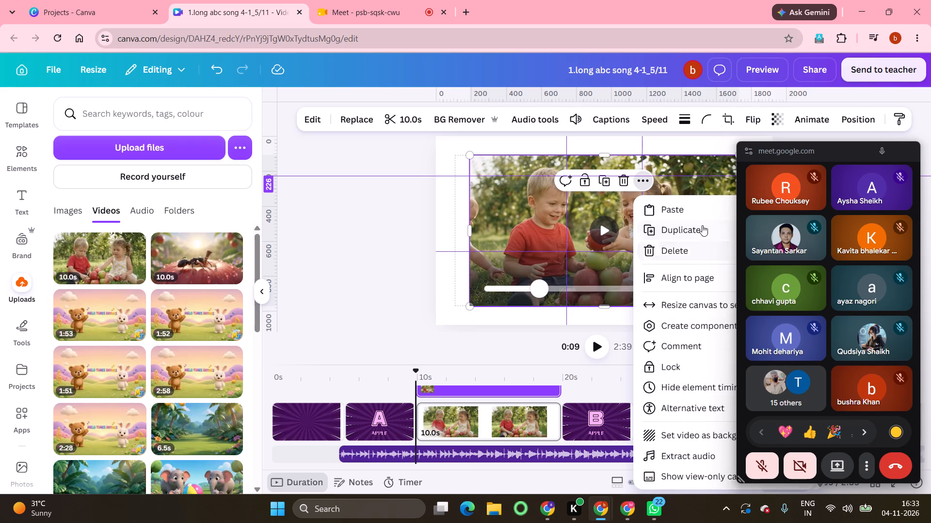
drag(701, 202, 616, 200)
click(124, 247)
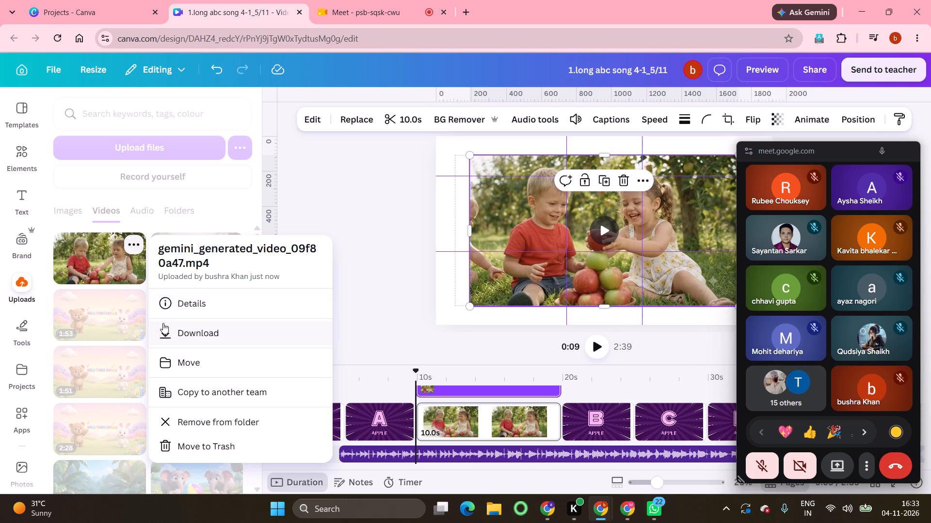
scroll(218, 366, down, 1)
click(189, 308)
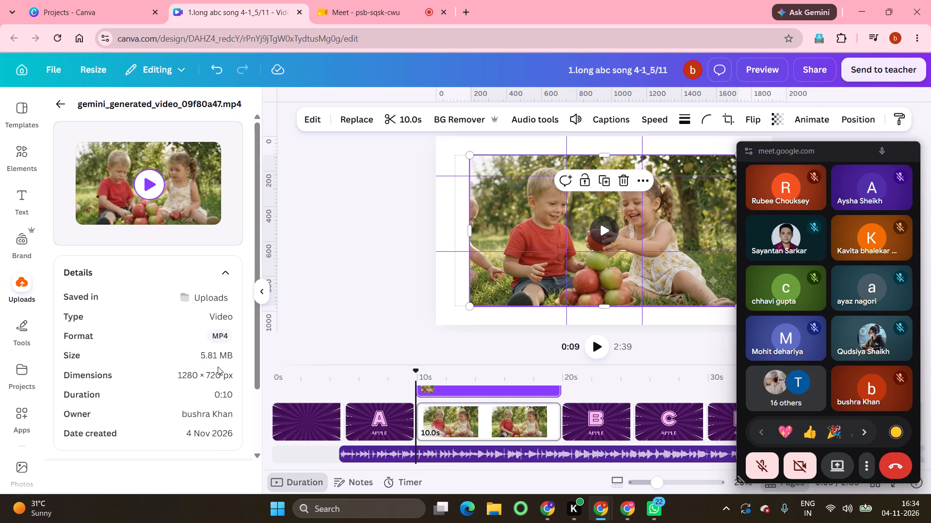
click(148, 194)
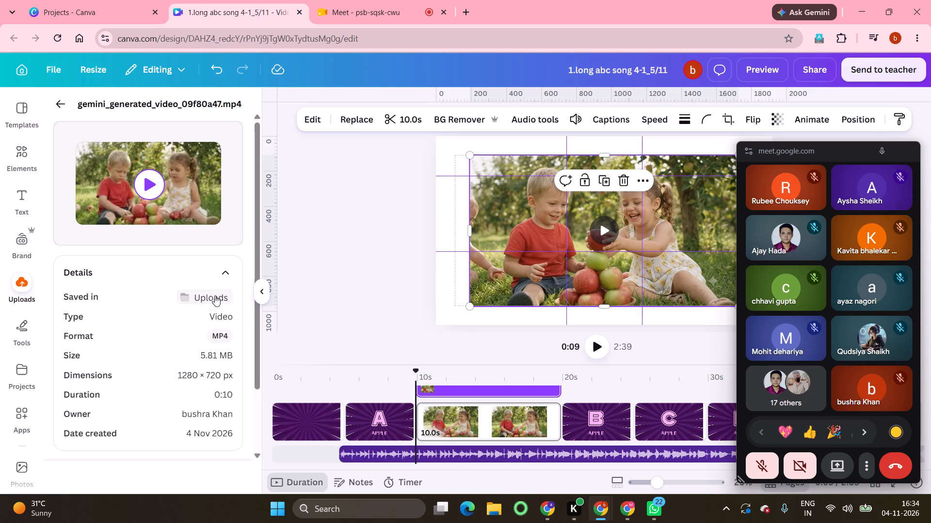
click(222, 271)
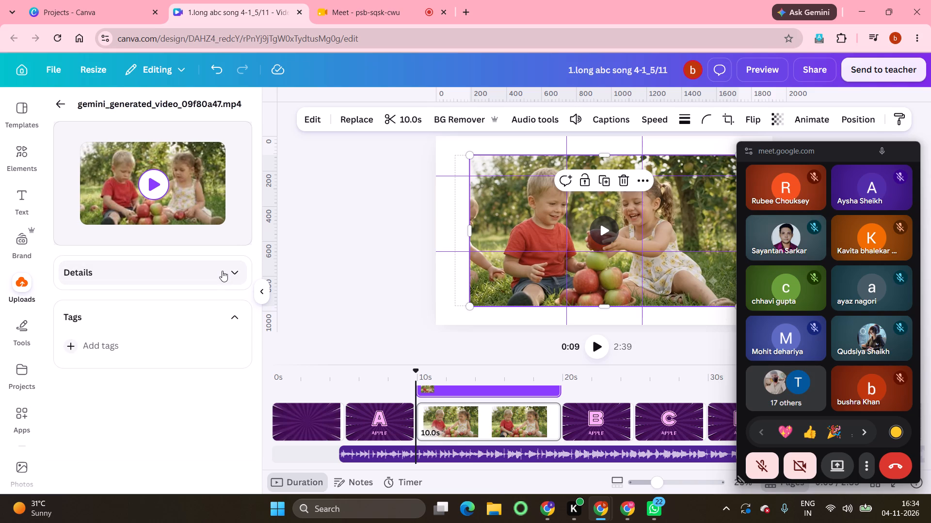
click(239, 317)
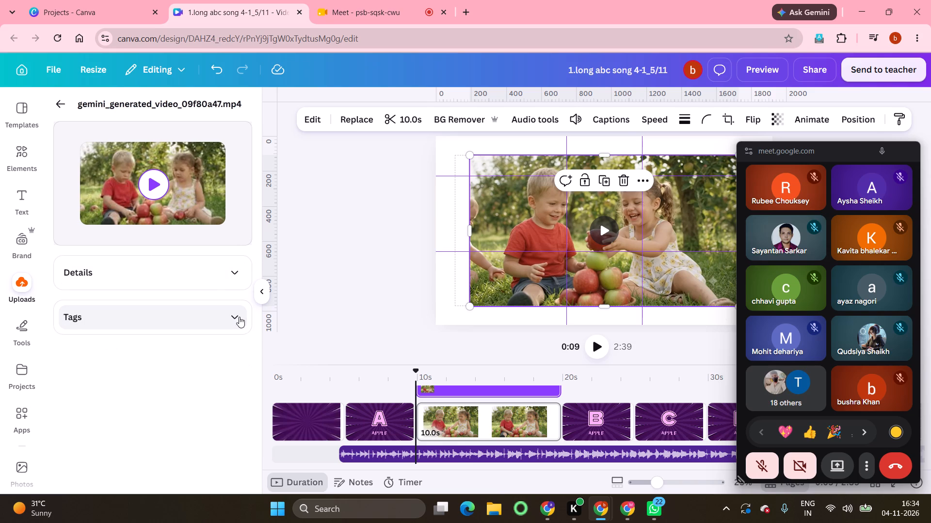
click(200, 372)
click(62, 108)
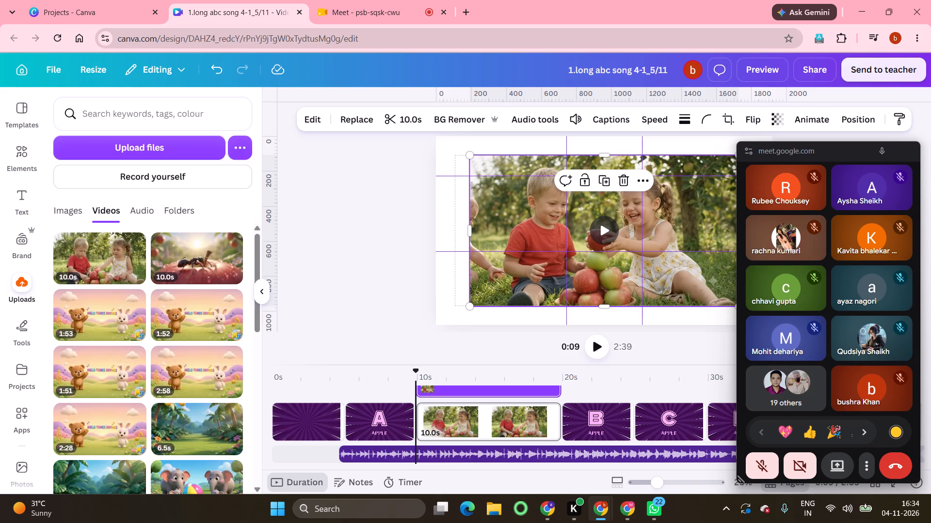
click(139, 239)
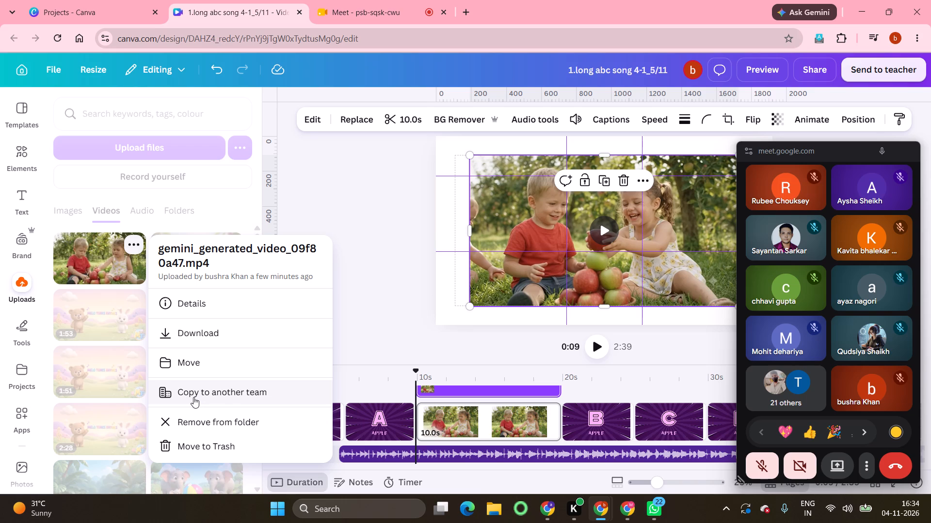
right_click(253, 394)
click(392, 168)
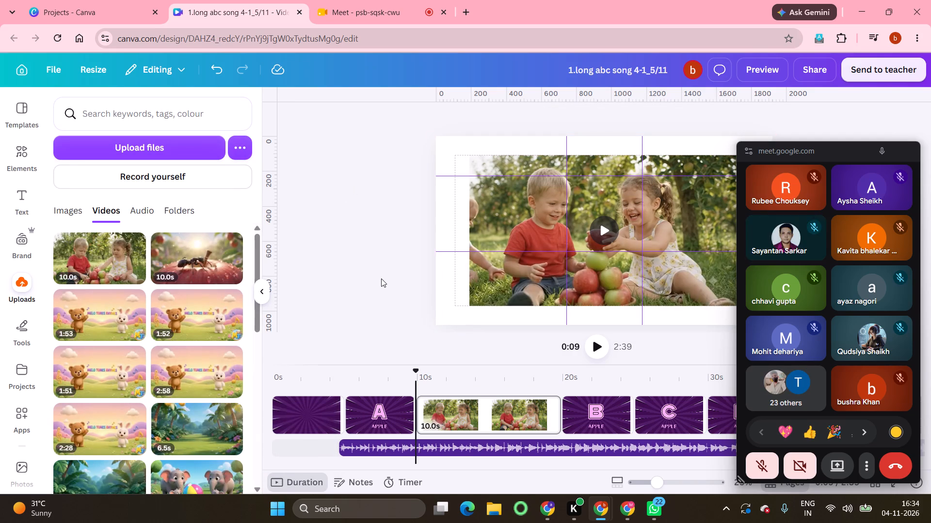
Rewind the apple video on the new page to its beginning.
drag(536, 286, 474, 291)
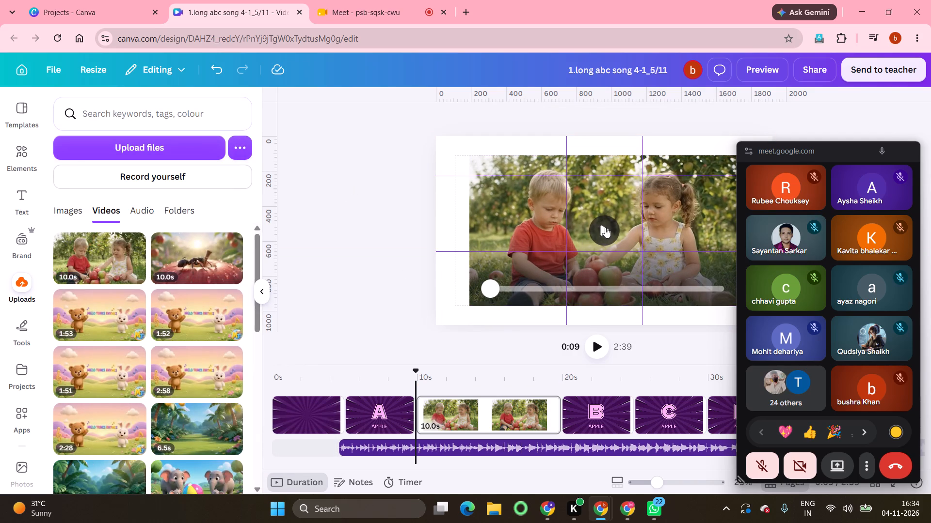
scroll(627, 238, left, 3)
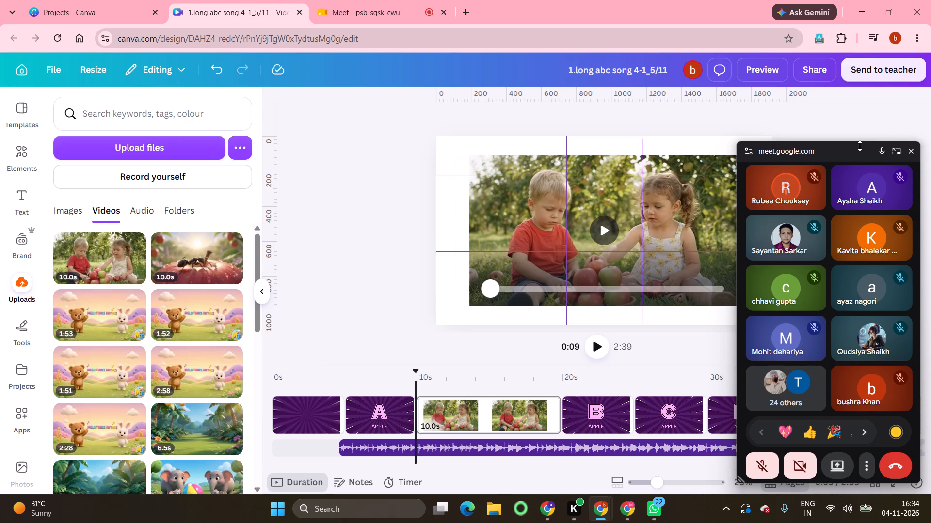
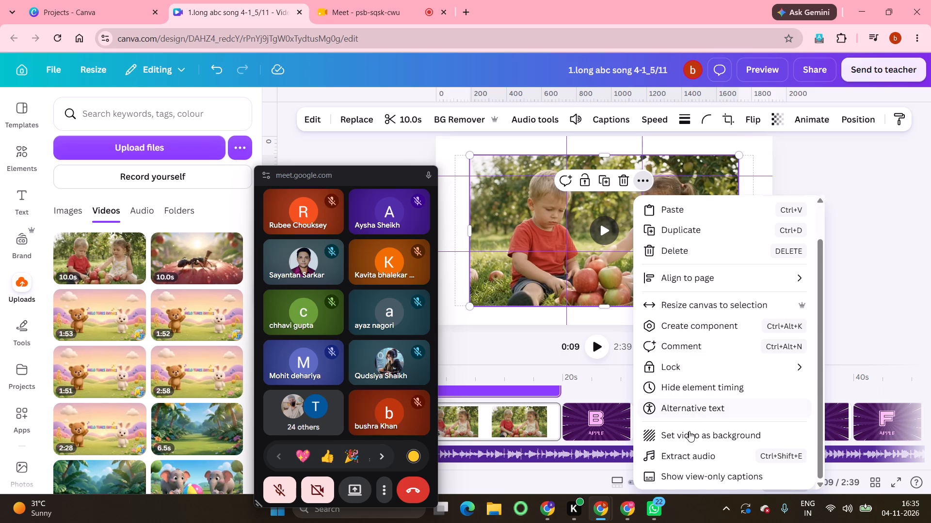
Extract the audio from the placed apple video and delete the extracted audio track from the timeline.
scroll(689, 432, down, 1)
click(705, 458)
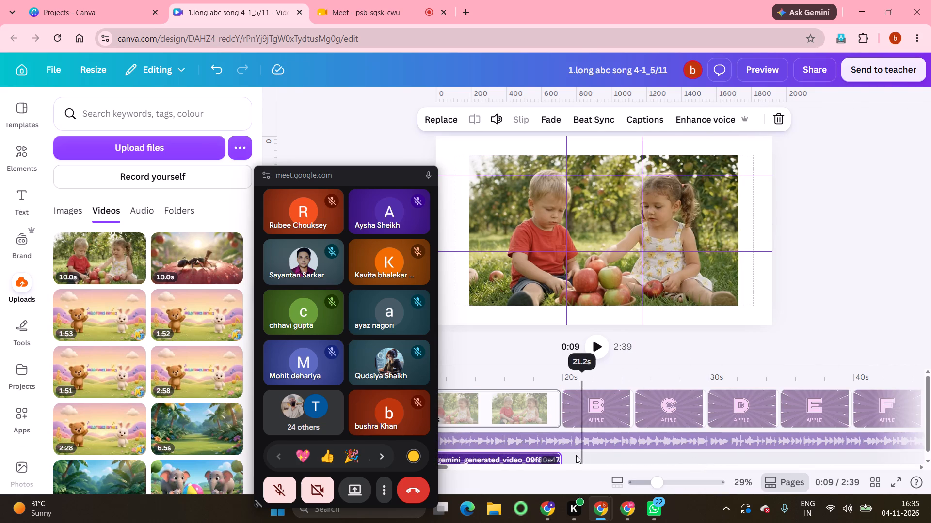
click(521, 456)
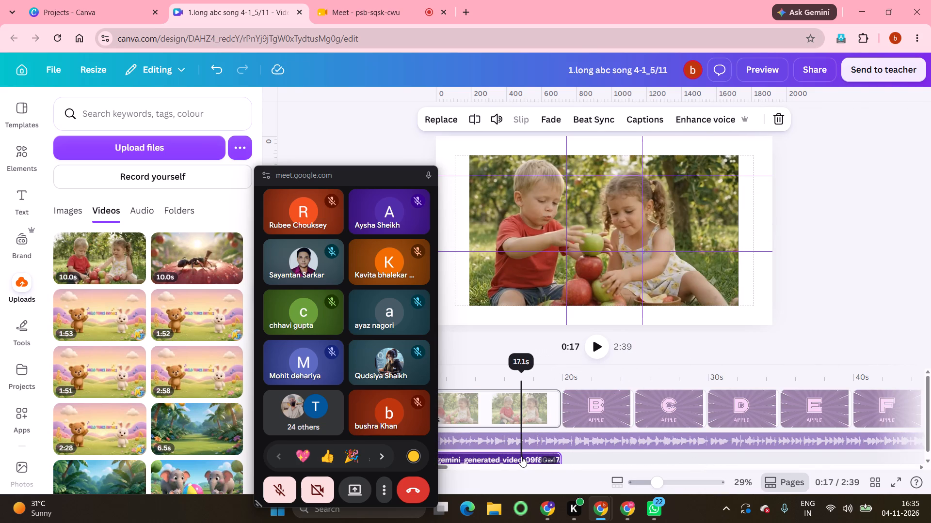
right_click(521, 456)
click(571, 315)
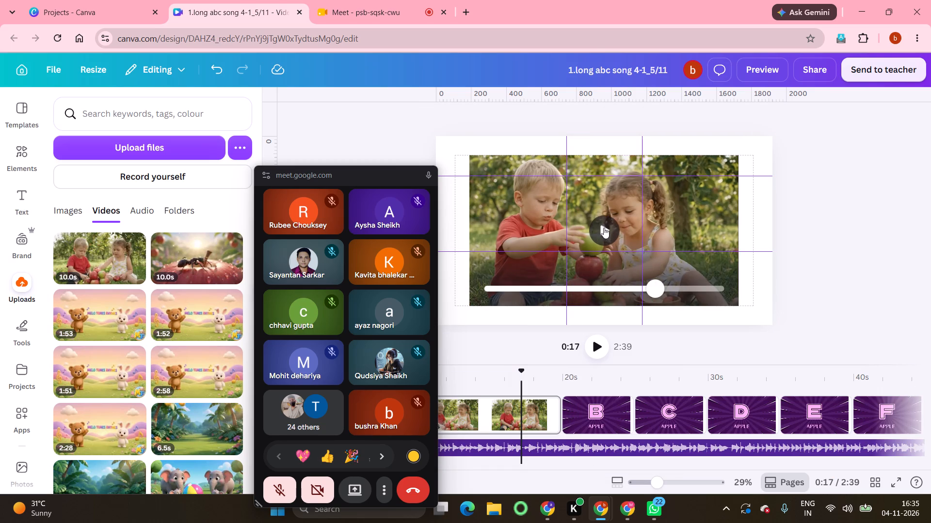
click(603, 228)
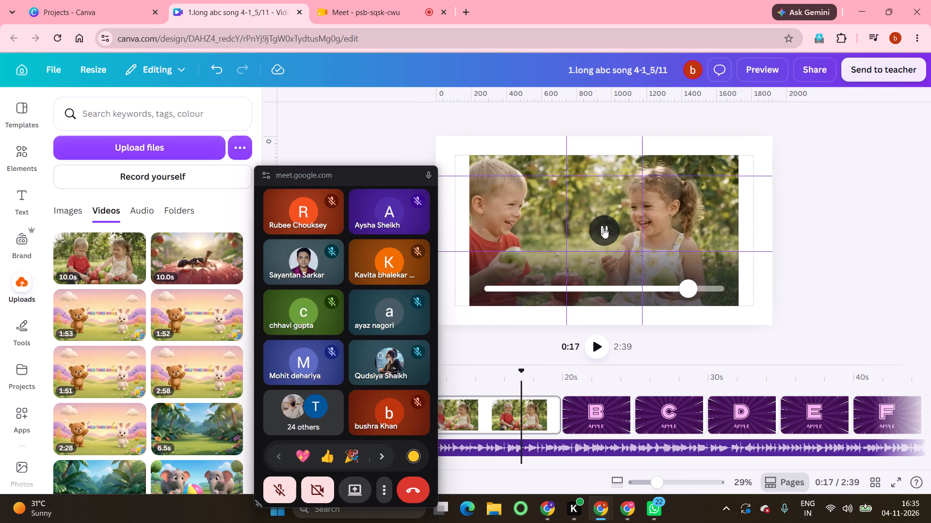
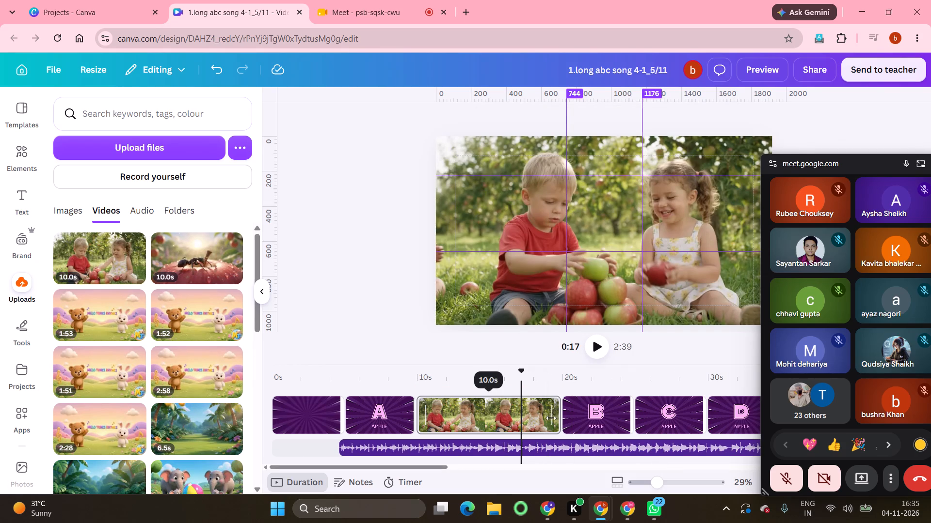
Trim the end of the apple video page on the timeline so that it lasts 4.8 s.
drag(551, 418, 484, 414)
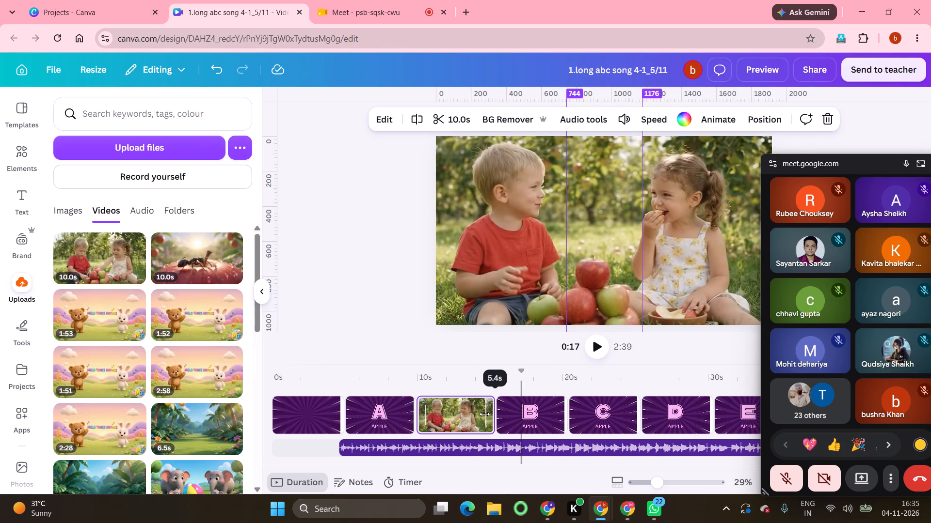
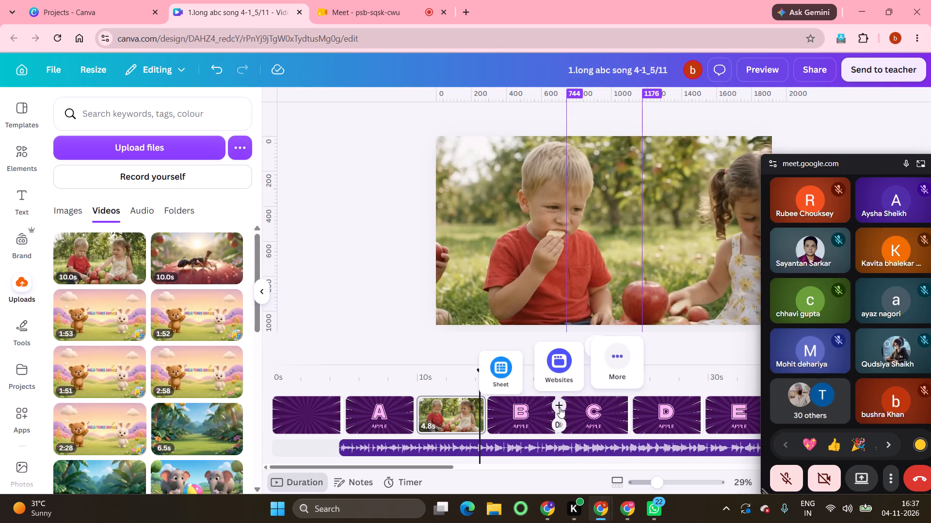
click(559, 405)
scroll(559, 405, left, 4)
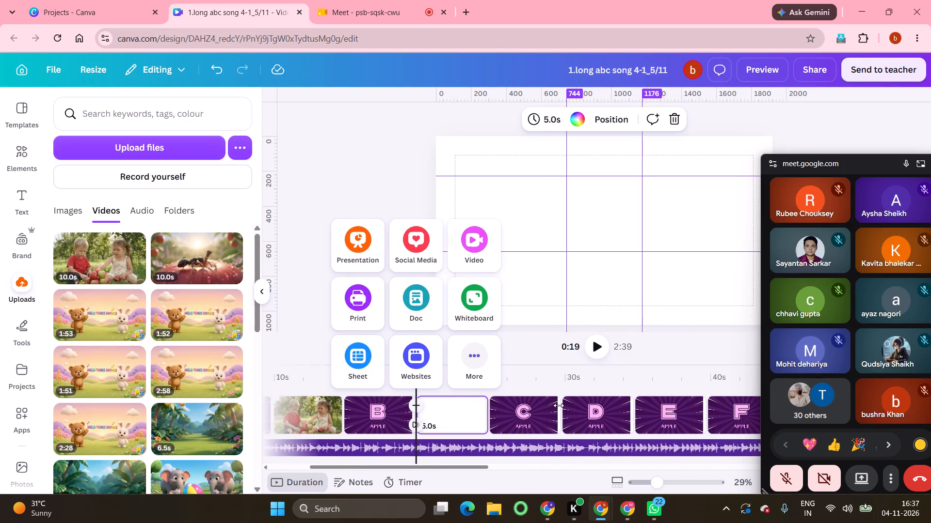
scroll(559, 405, left, 2)
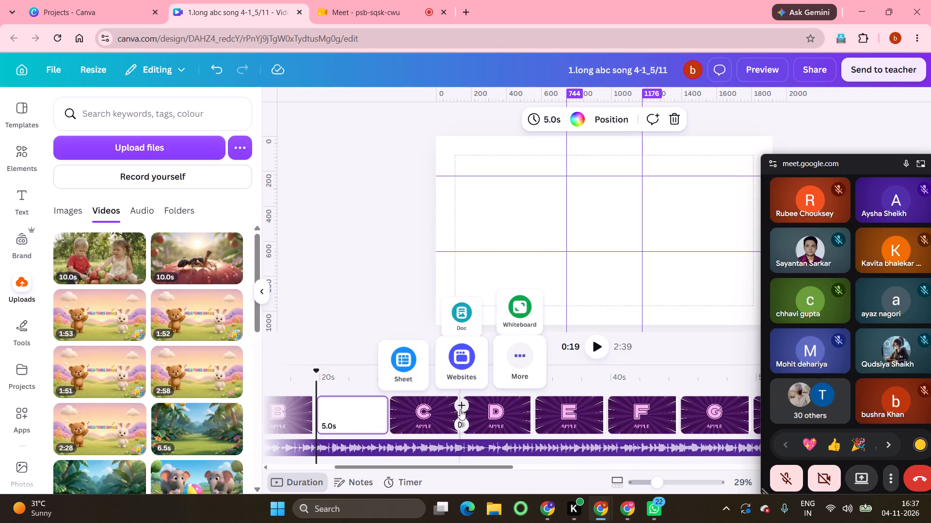
click(461, 411)
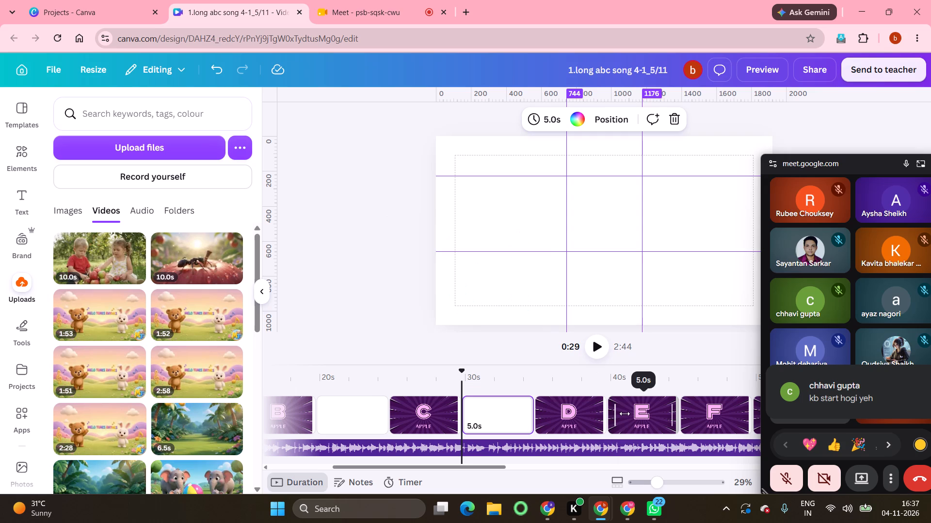
scroll(621, 406, left, 4)
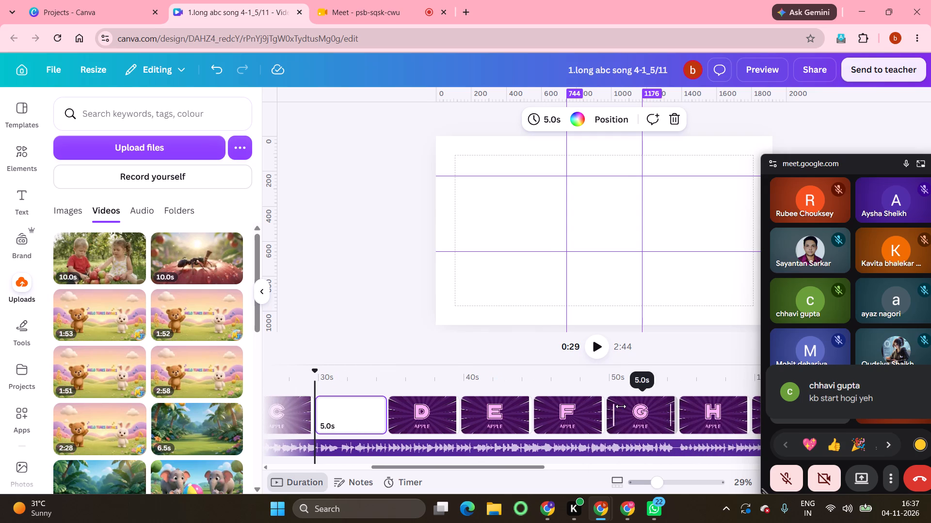
click(460, 407)
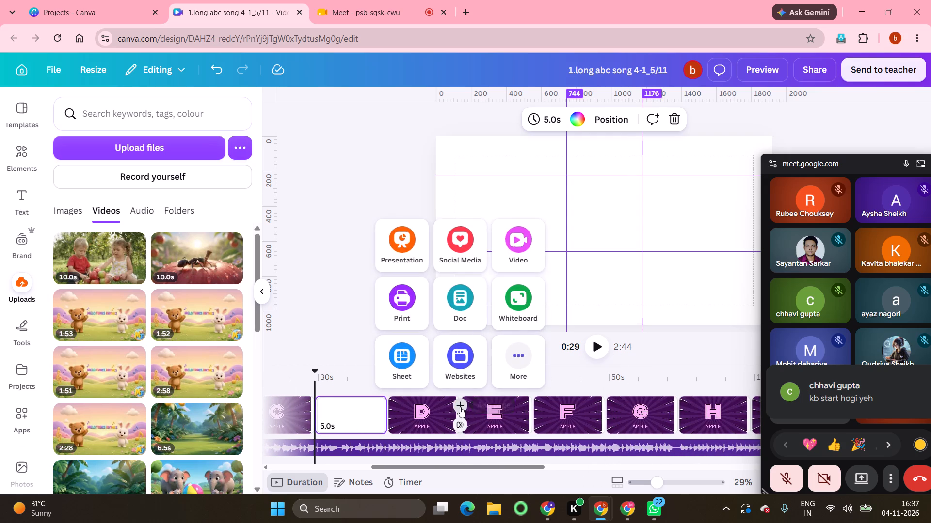
click(605, 407)
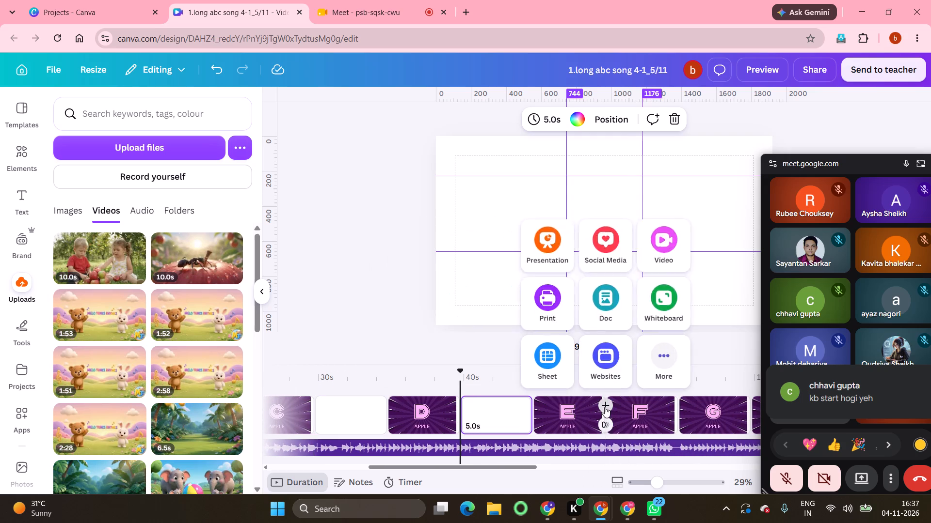
Add a blank 5.0 s page on the timeline after each of the letter pages F, G, H, I, J, K, L and M.
scroll(730, 424, left, 6)
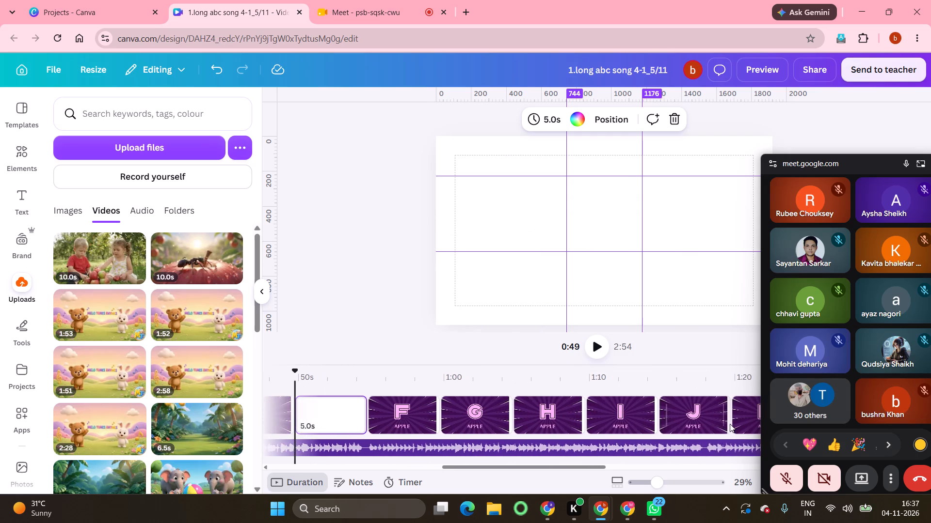
click(439, 403)
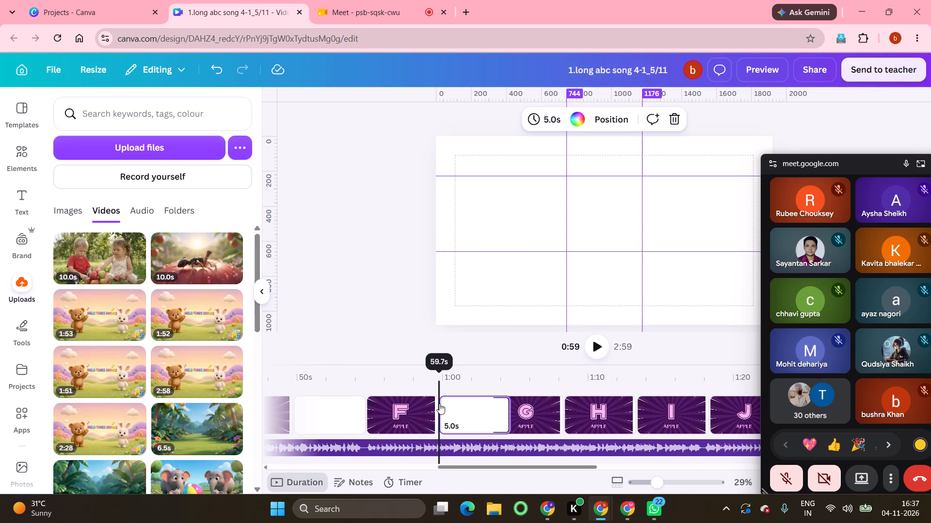
click(585, 411)
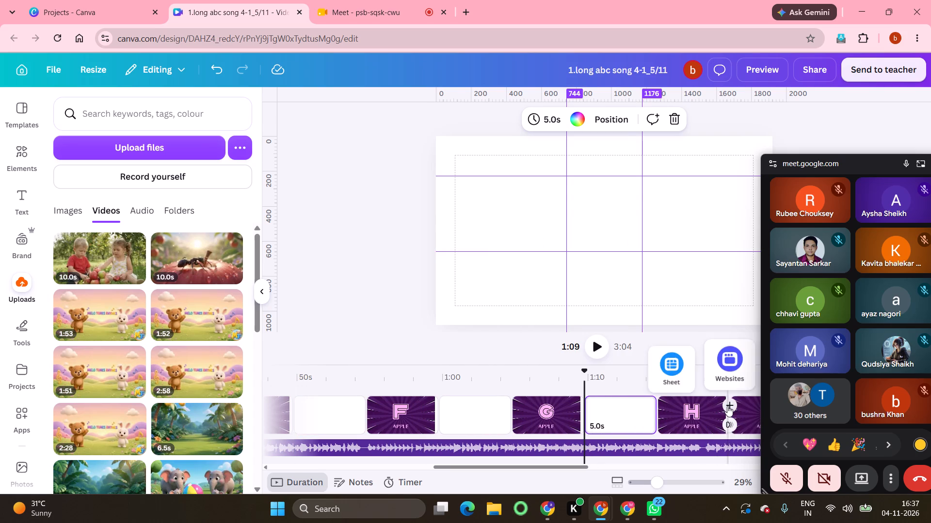
click(727, 406)
scroll(727, 406, left, 7)
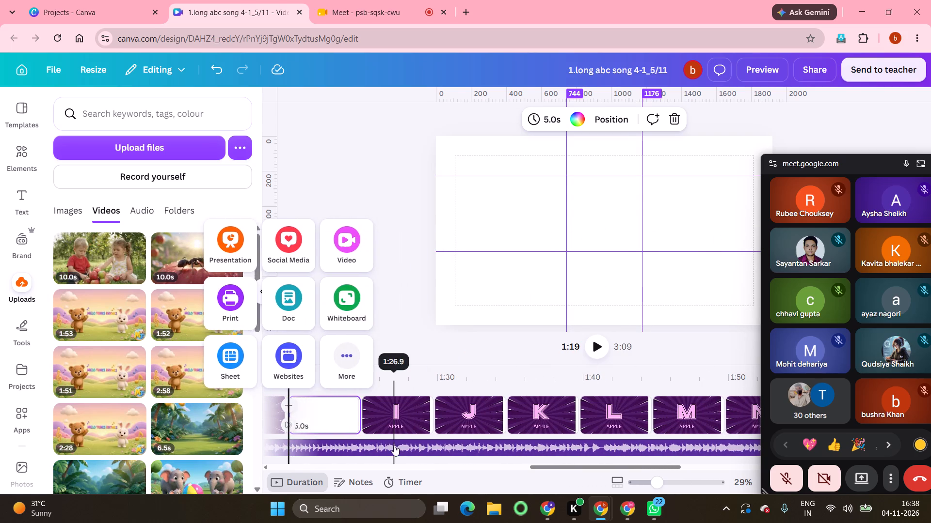
click(429, 408)
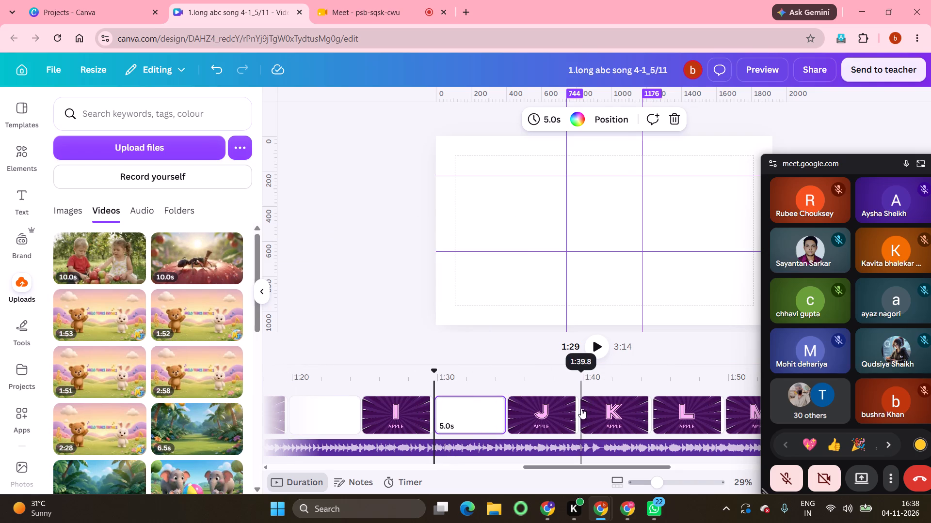
click(580, 407)
scroll(580, 407, left, 5)
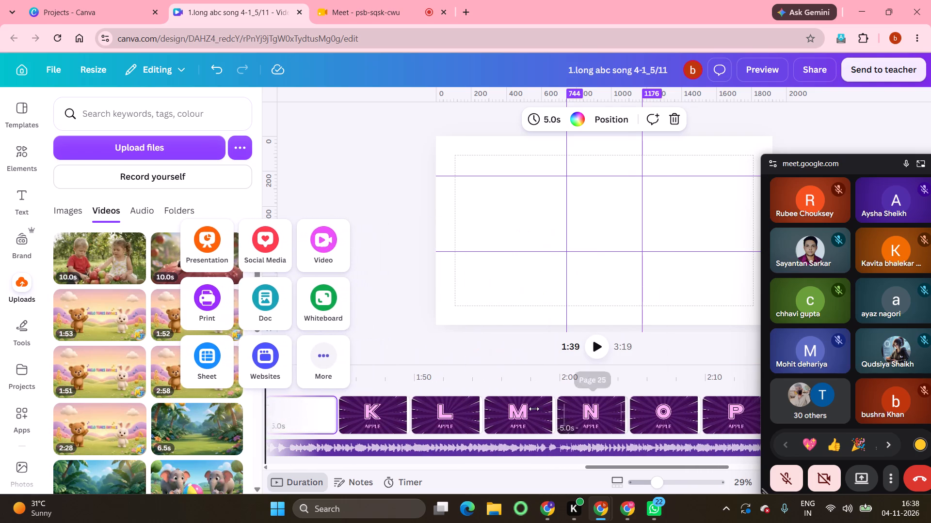
click(411, 406)
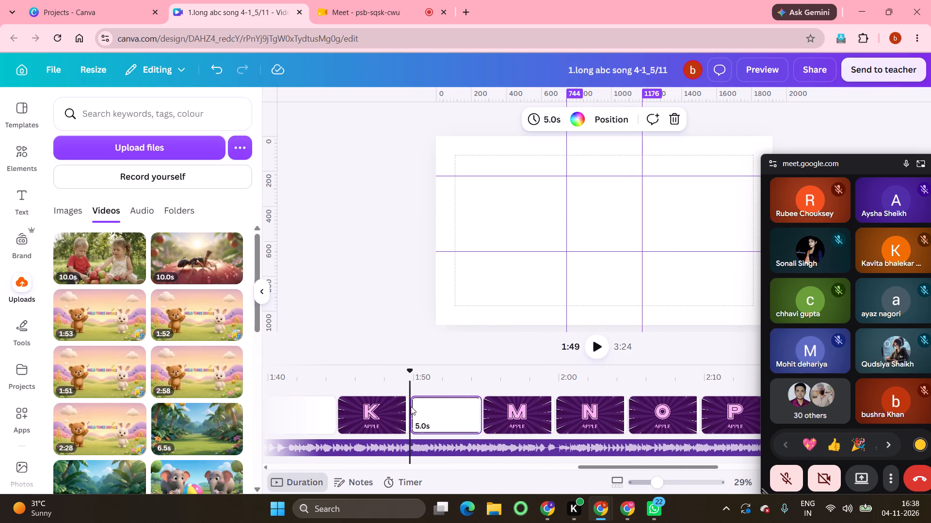
click(554, 408)
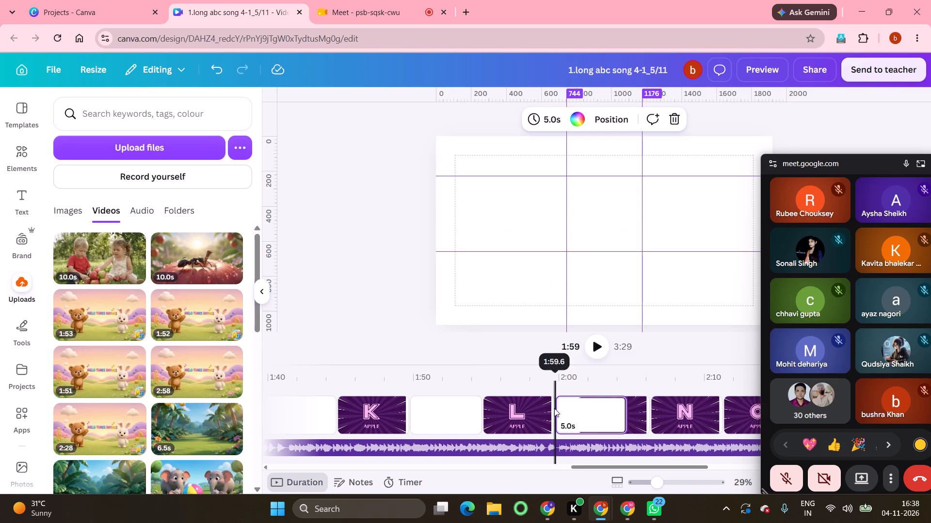
click(700, 407)
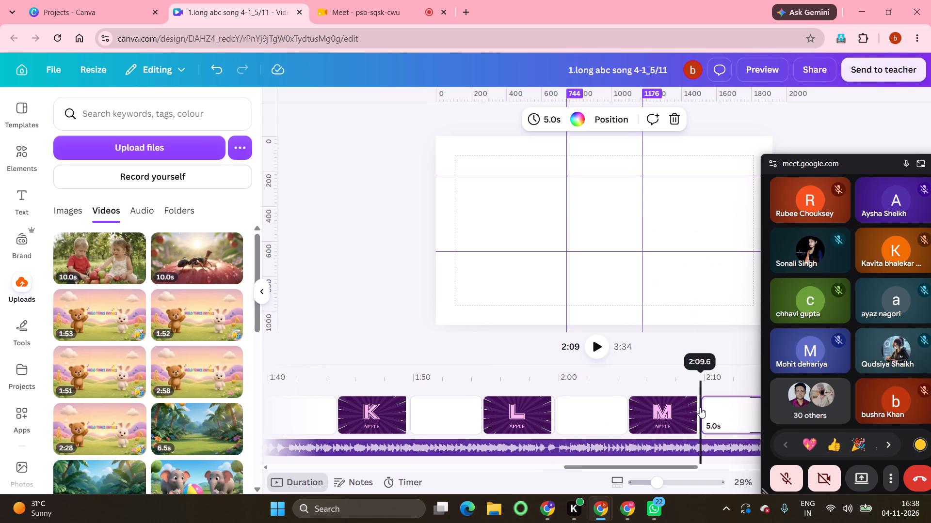
Add a blank 5.0 s page on the timeline after each of the letter pages N, O, P, Q, R, S and T.
scroll(700, 407, left, 7)
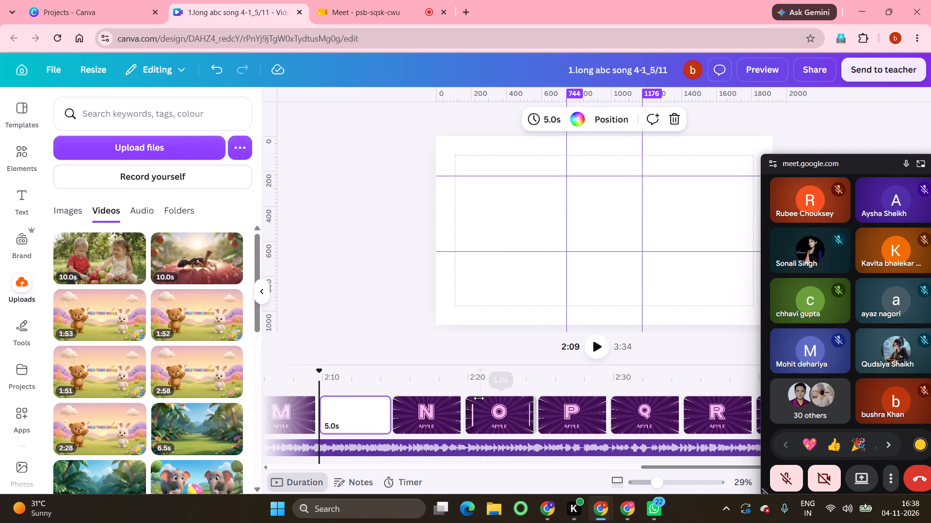
click(464, 412)
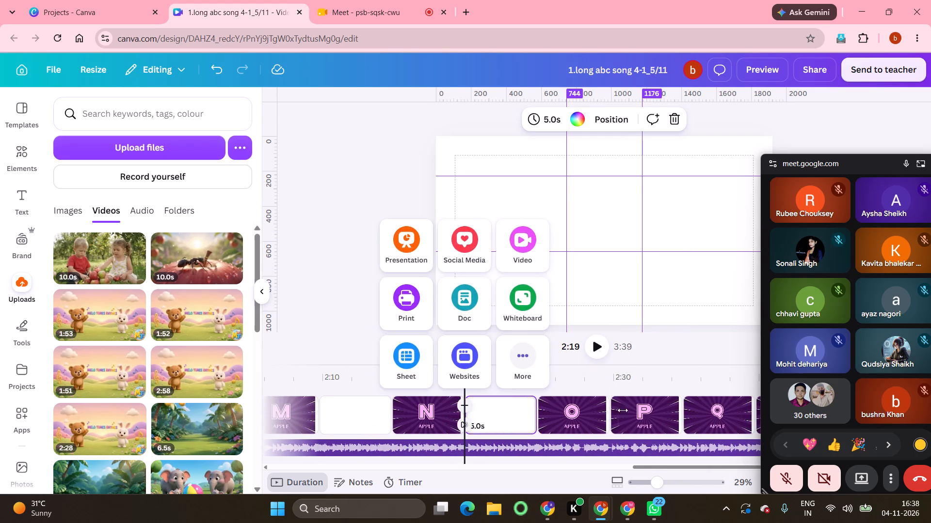
click(611, 411)
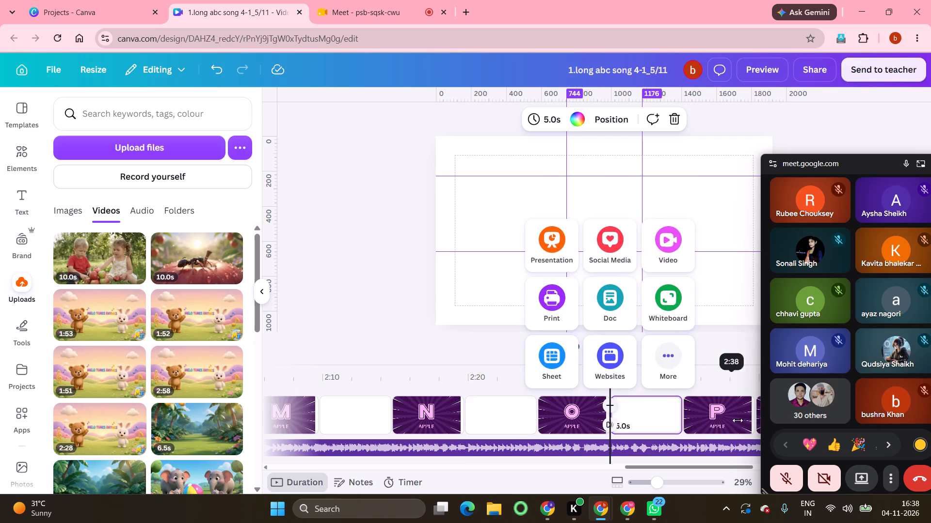
scroll(752, 416, left, 6)
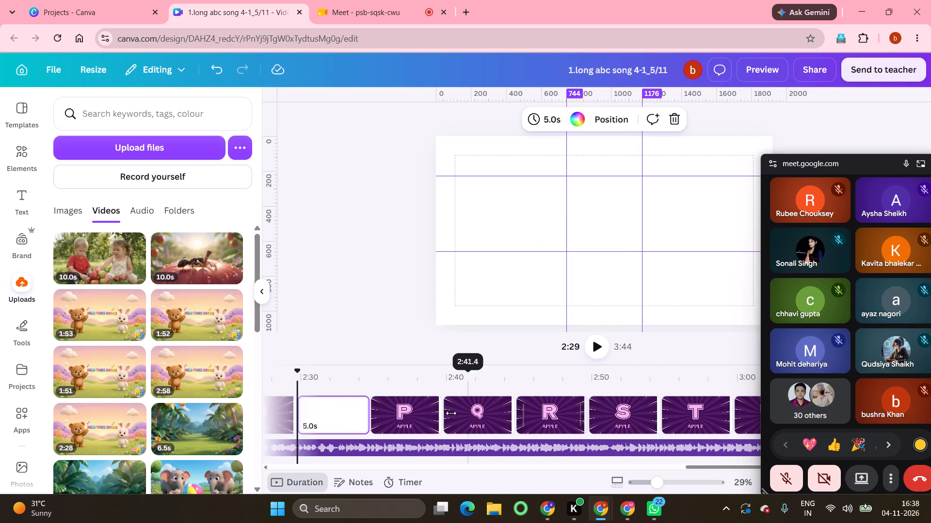
click(442, 405)
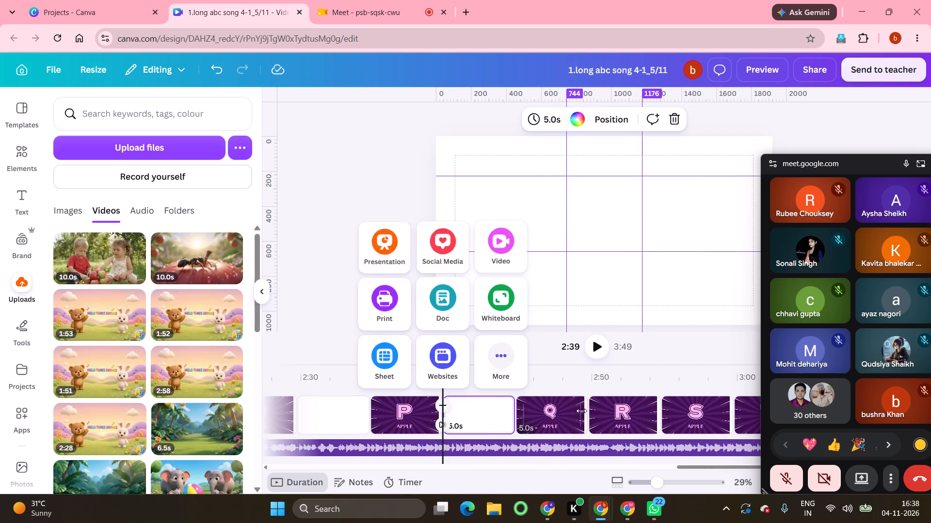
click(590, 407)
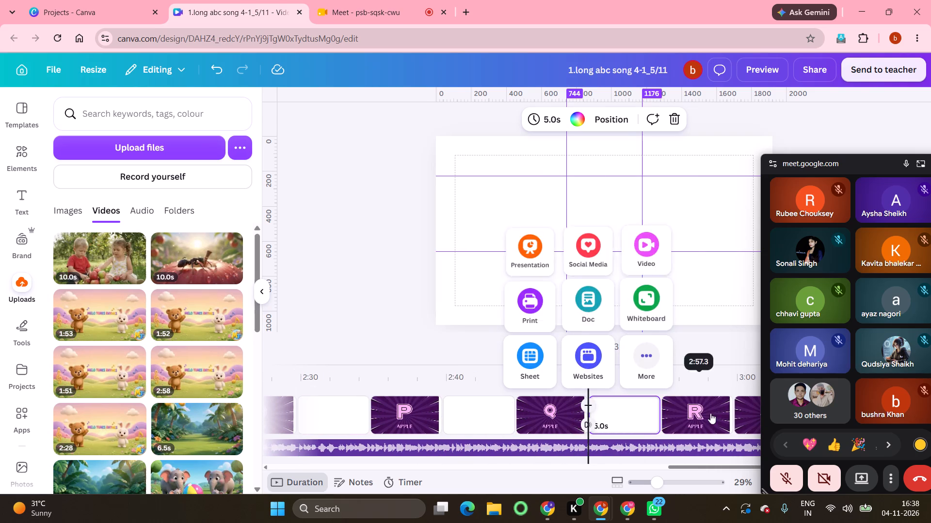
click(735, 407)
scroll(735, 407, left, 8)
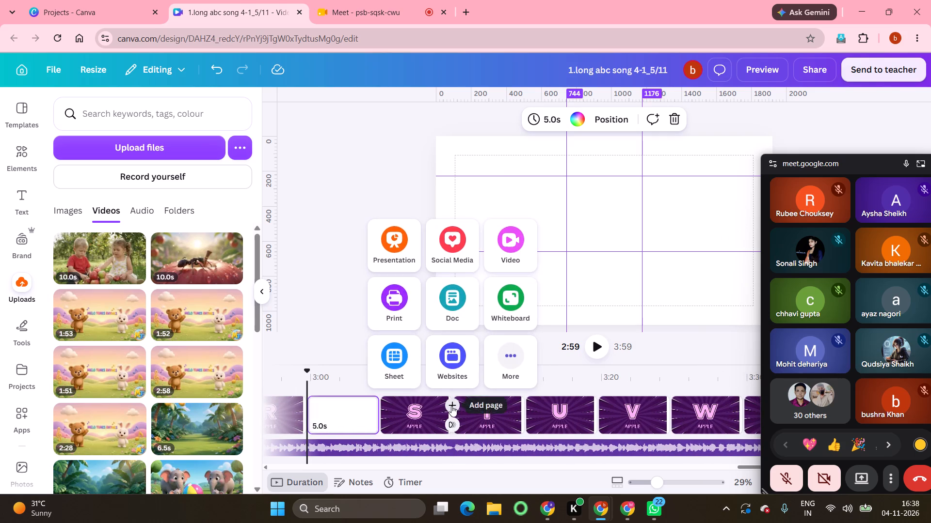
click(451, 406)
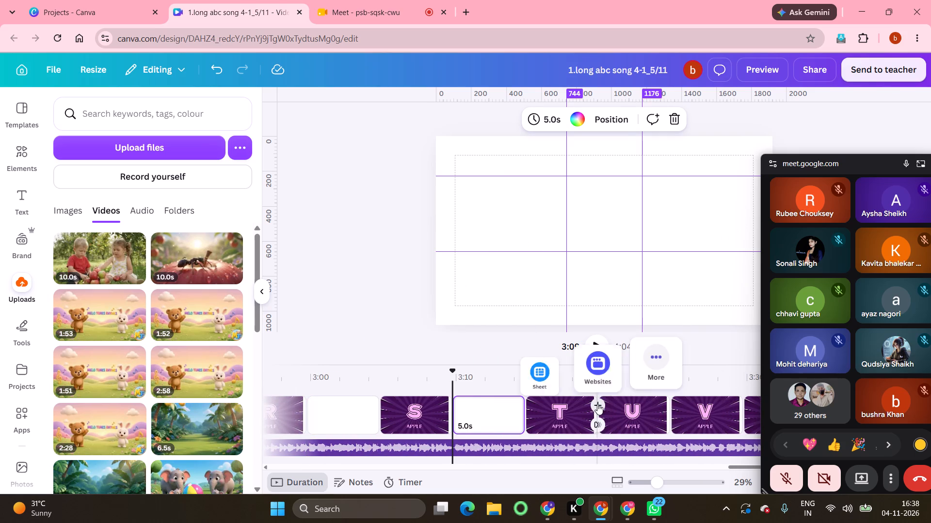
click(597, 404)
Add a blank 5.0 s page on the timeline after each of the letter pages U, V, W, X and Y.
scroll(742, 404, left, 5)
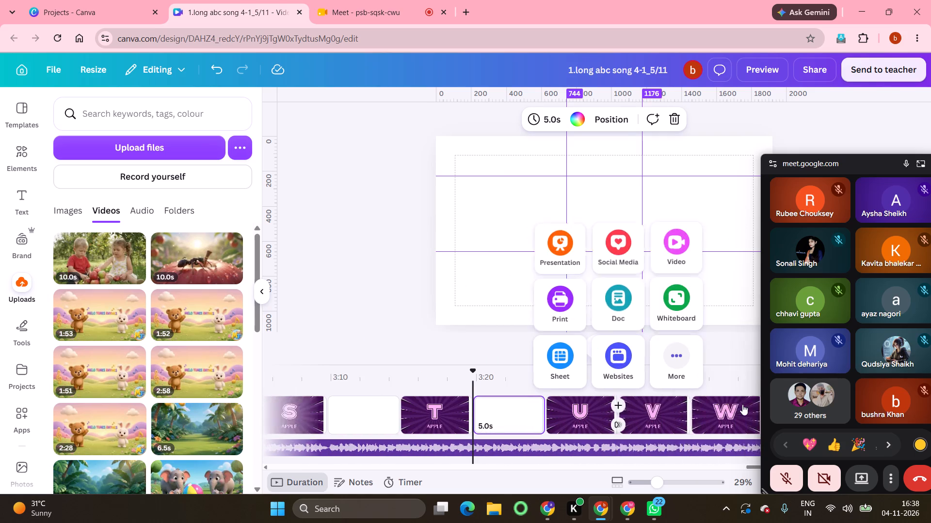
scroll(742, 404, left, 2)
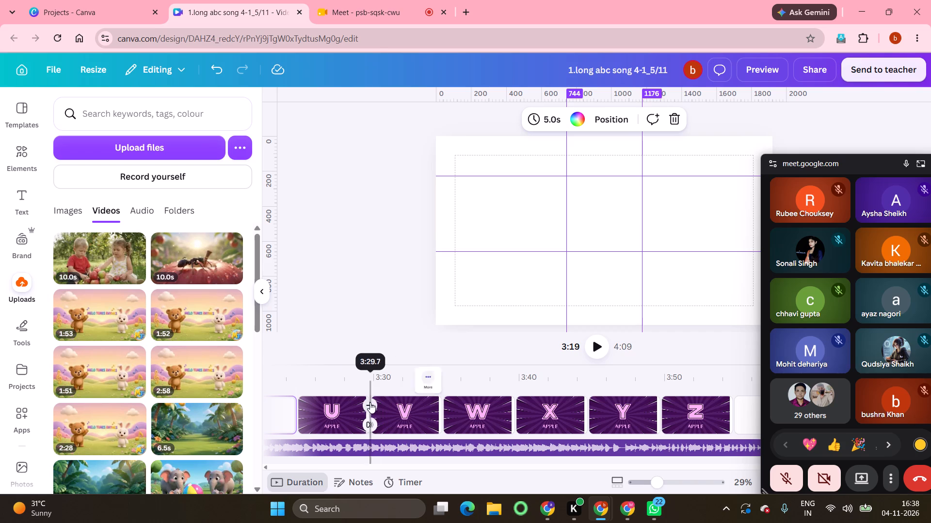
click(370, 403)
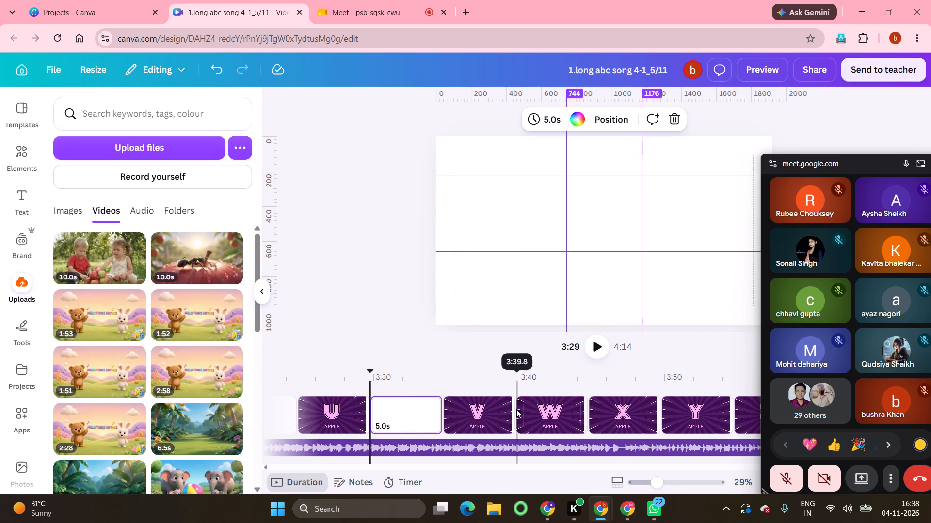
click(516, 408)
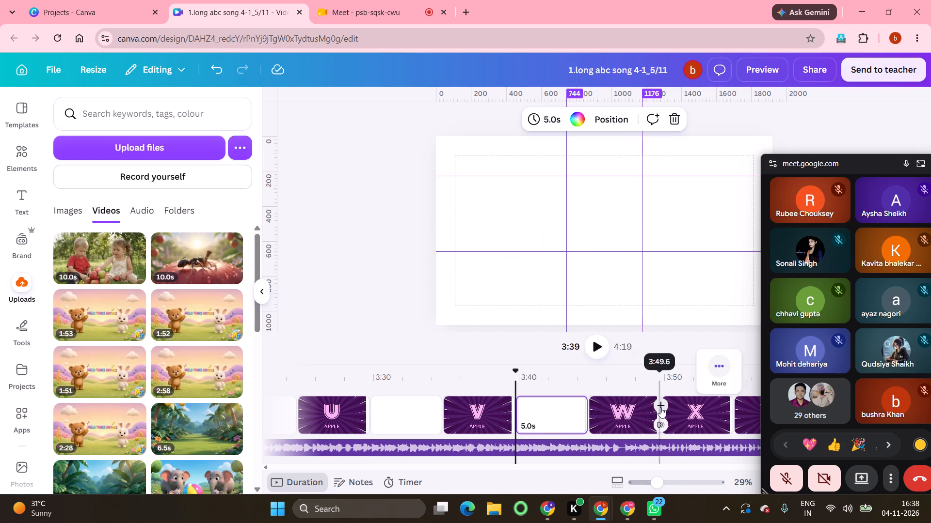
click(661, 408)
scroll(661, 408, left, 7)
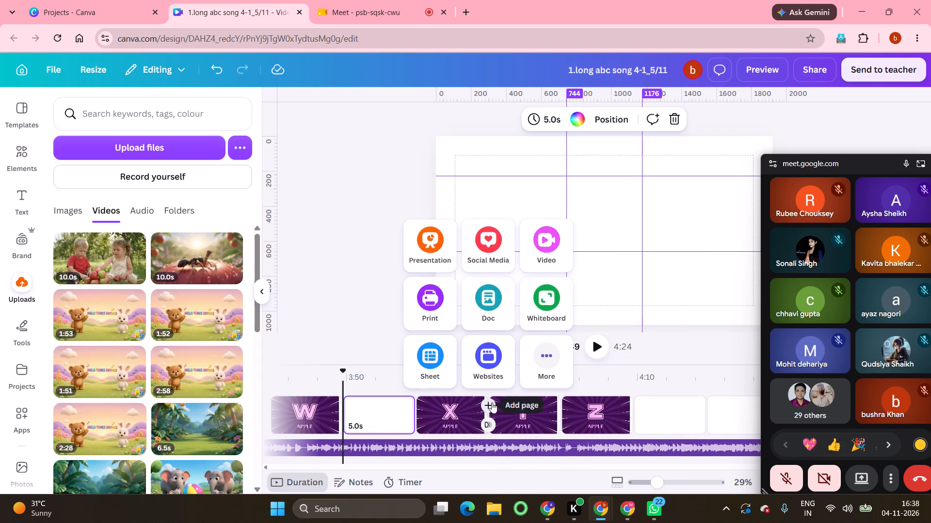
click(492, 402)
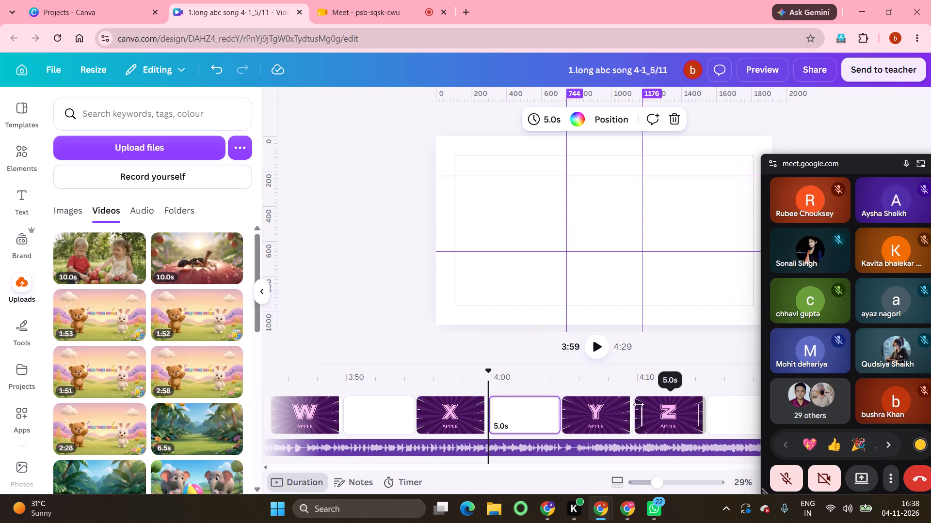
click(635, 403)
scroll(719, 416, left, 4)
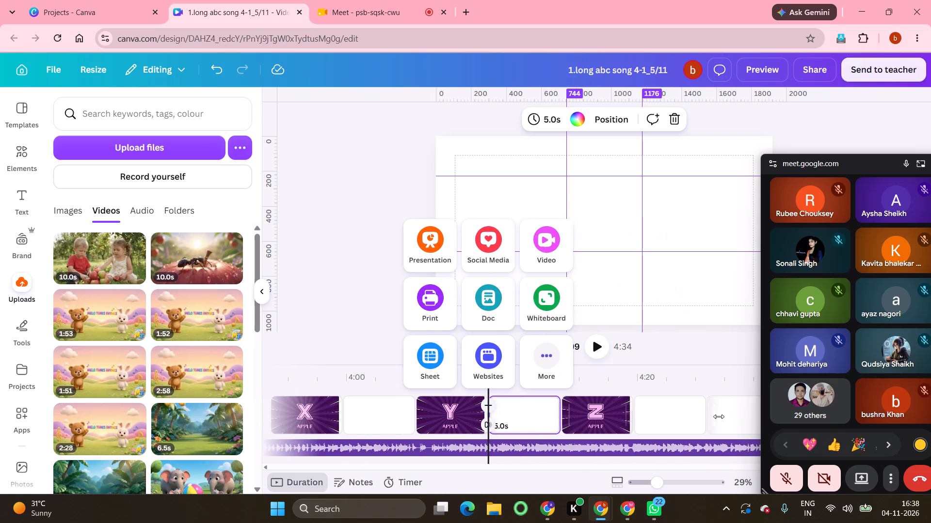
scroll(719, 416, left, 1)
scroll(658, 410, left, 2)
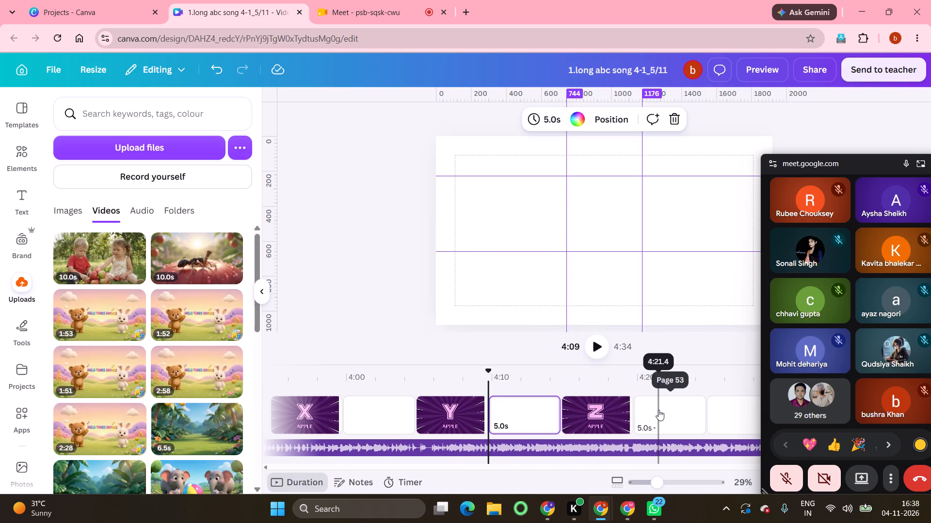
scroll(658, 410, right, 6)
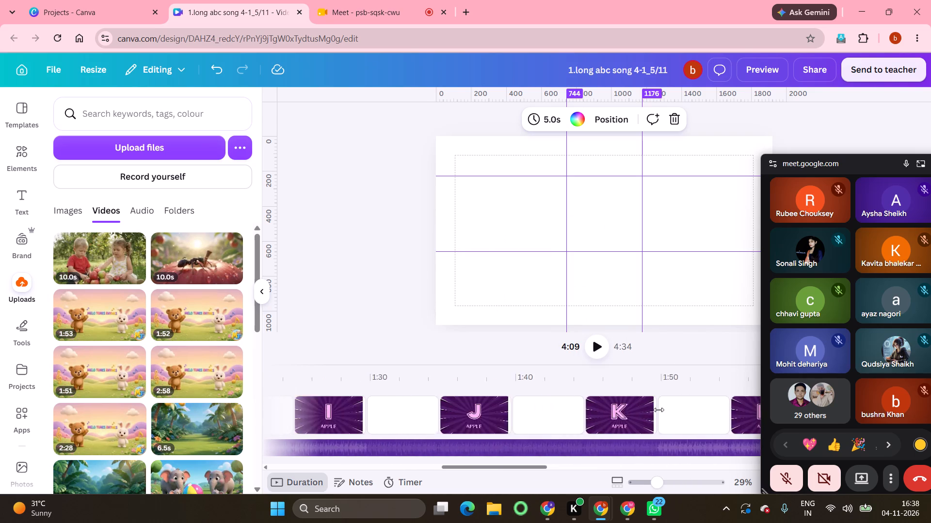
scroll(658, 410, right, 4)
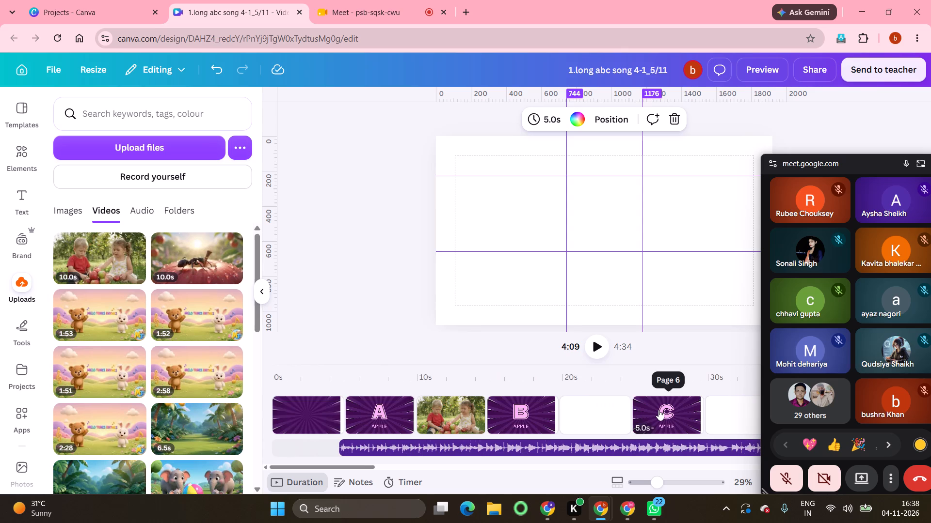
click(627, 511)
scroll(579, 367, down, 3)
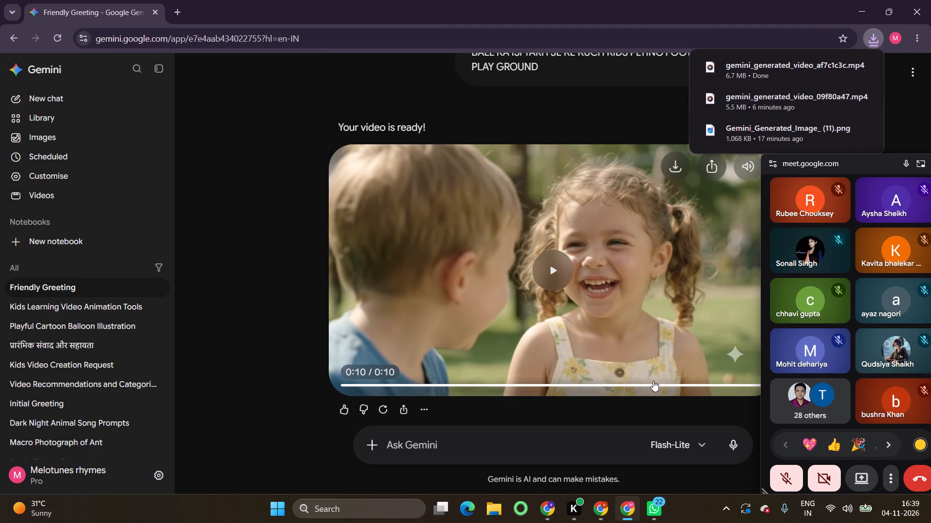
Switch back to the long abc song design in Canva and upload the newly downloaded football video from Downloads.
click(600, 512)
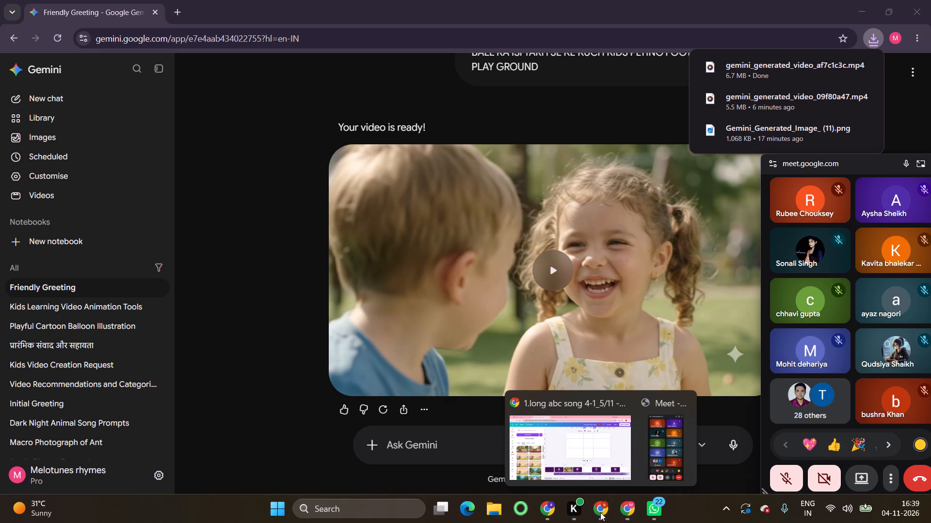
click(592, 457)
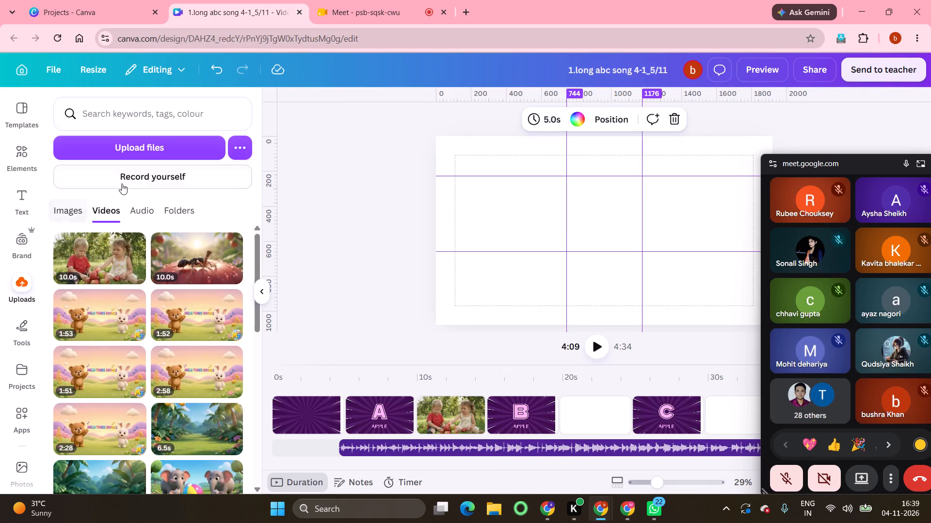
click(146, 150)
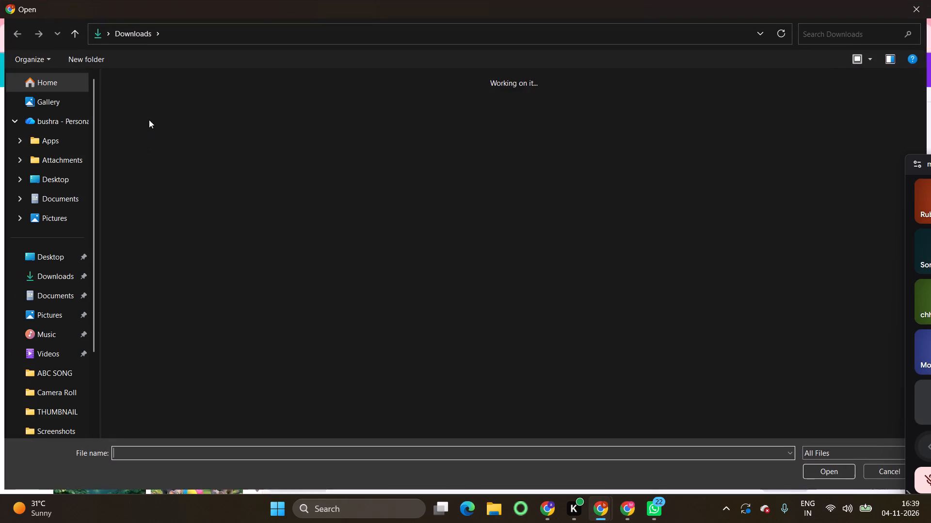
double_click(136, 123)
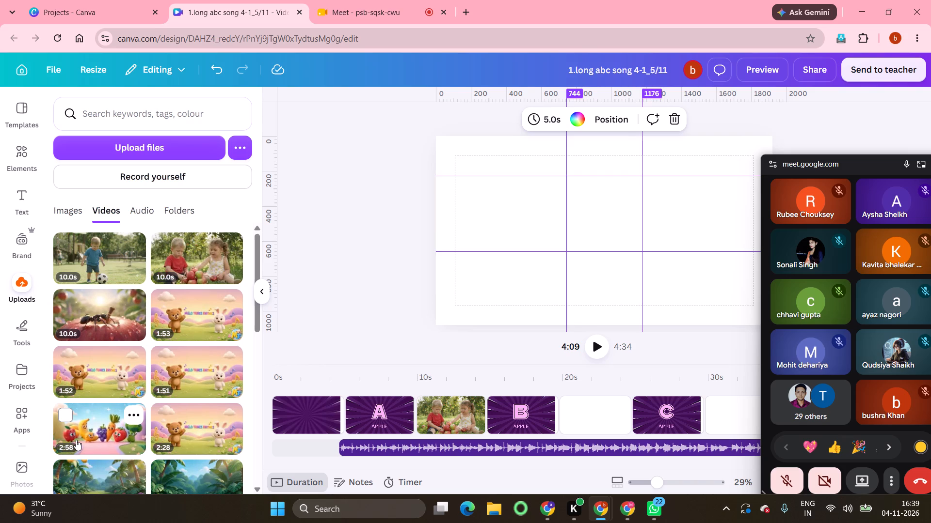
Place the uploaded football video on the blank page after the letter Y, extract its audio, and play it.
click(108, 259)
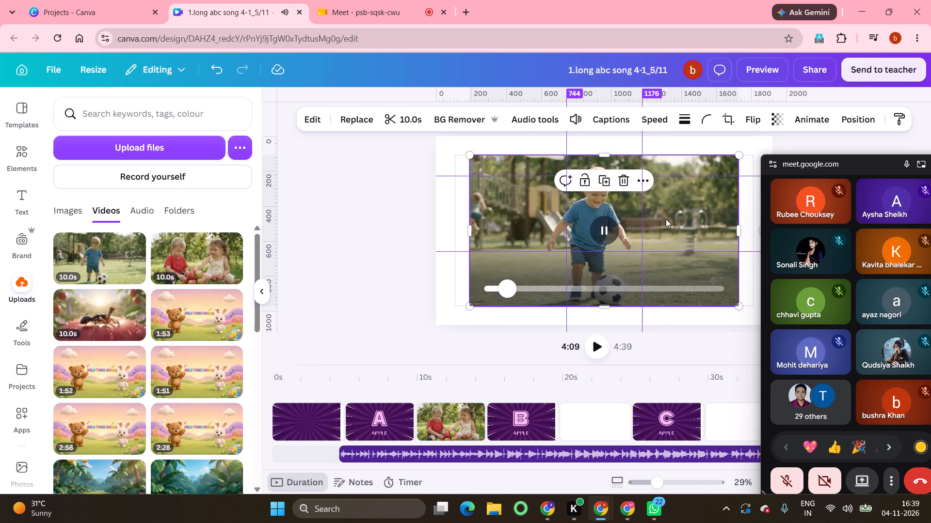
click(645, 182)
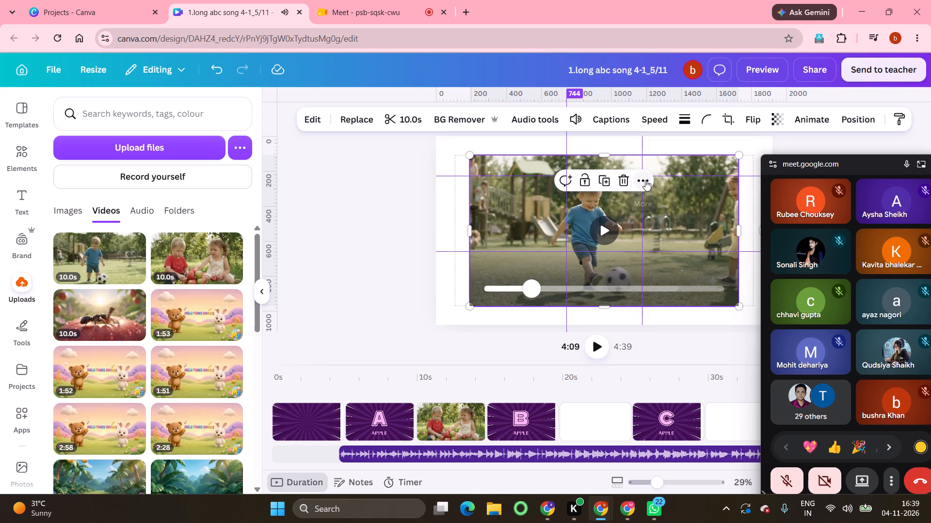
click(645, 180)
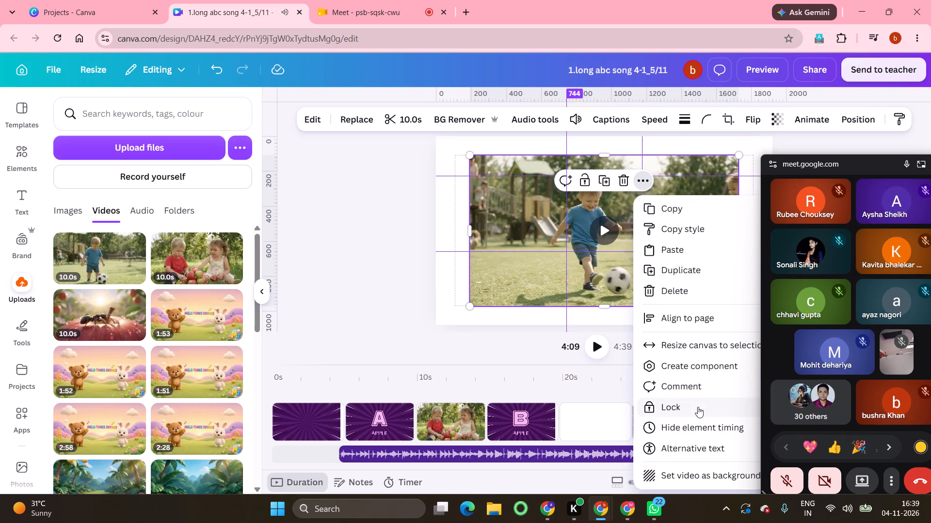
scroll(692, 439, down, 3)
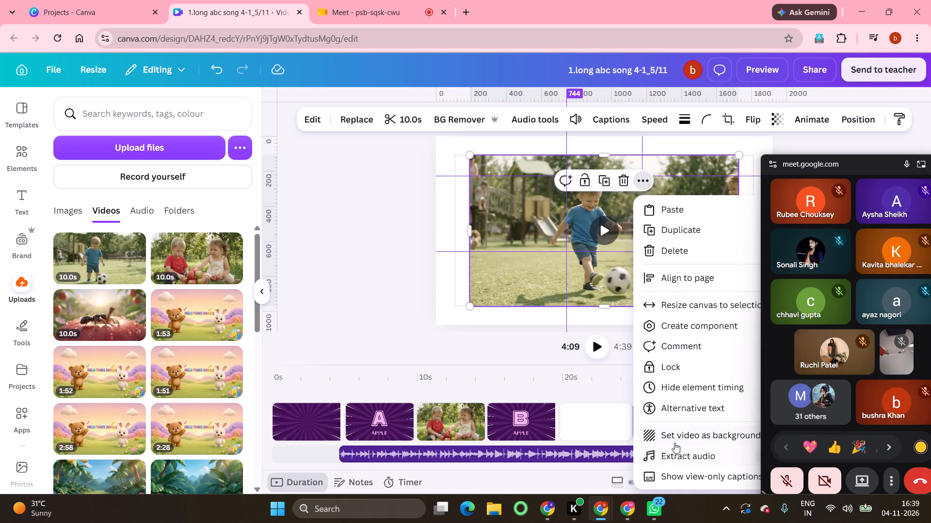
click(685, 459)
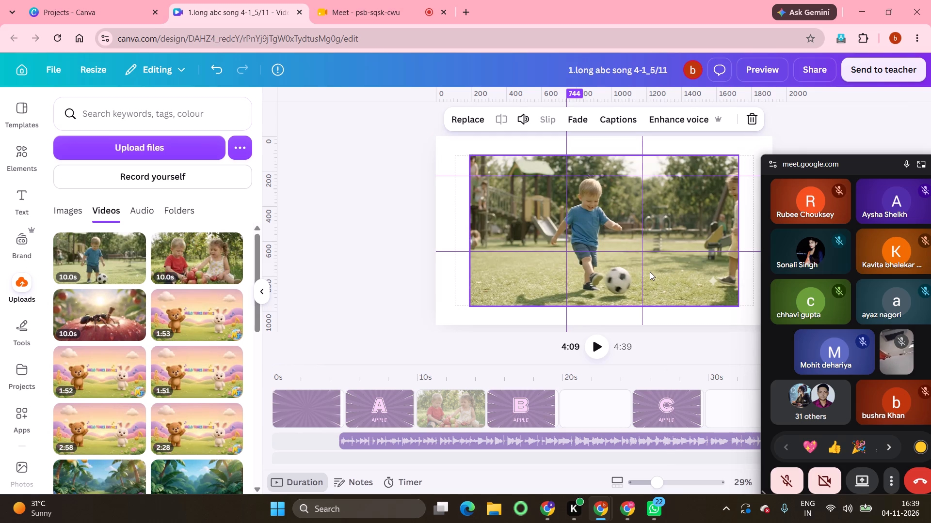
click(601, 224)
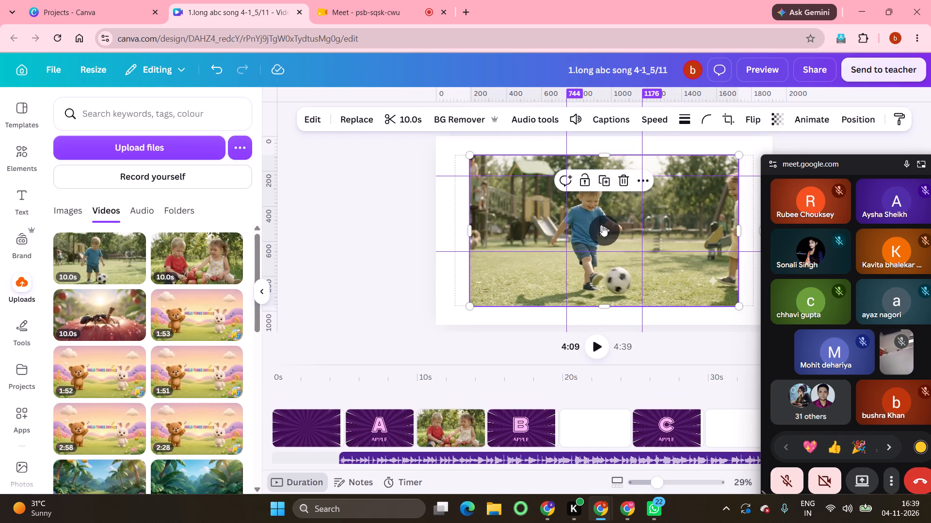
click(606, 232)
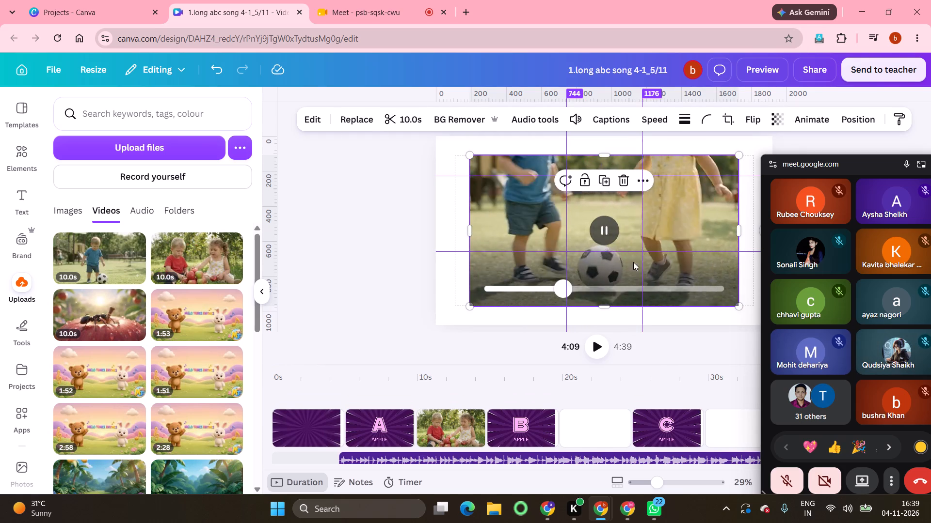
Place the football video on the blank page after the letter B page.
click(609, 414)
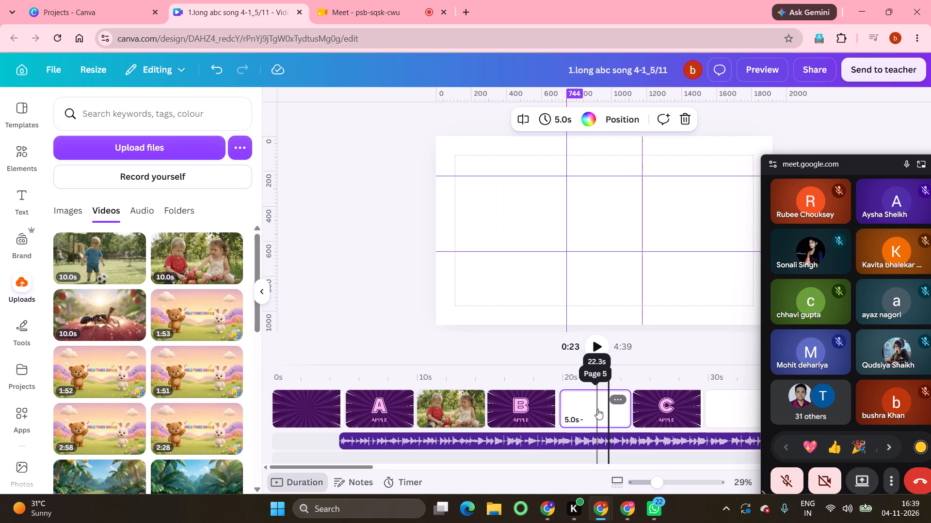
click(597, 409)
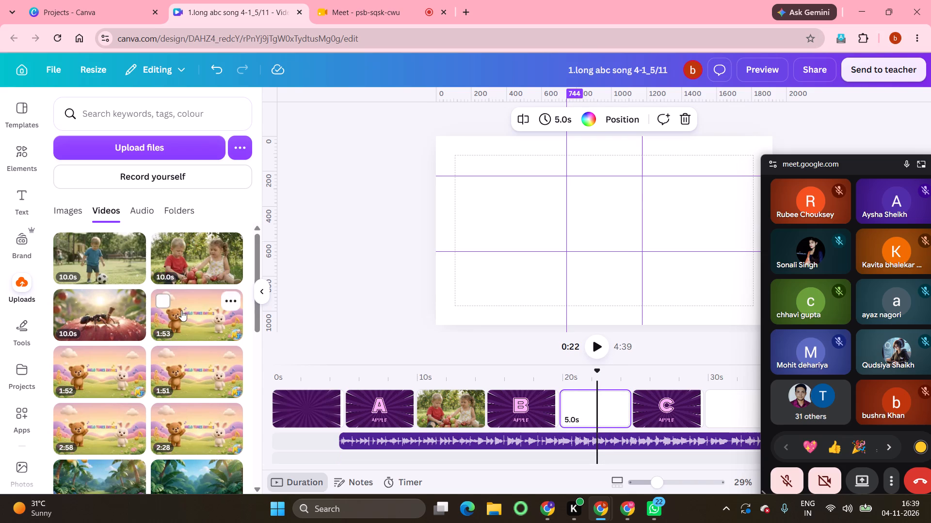
click(104, 246)
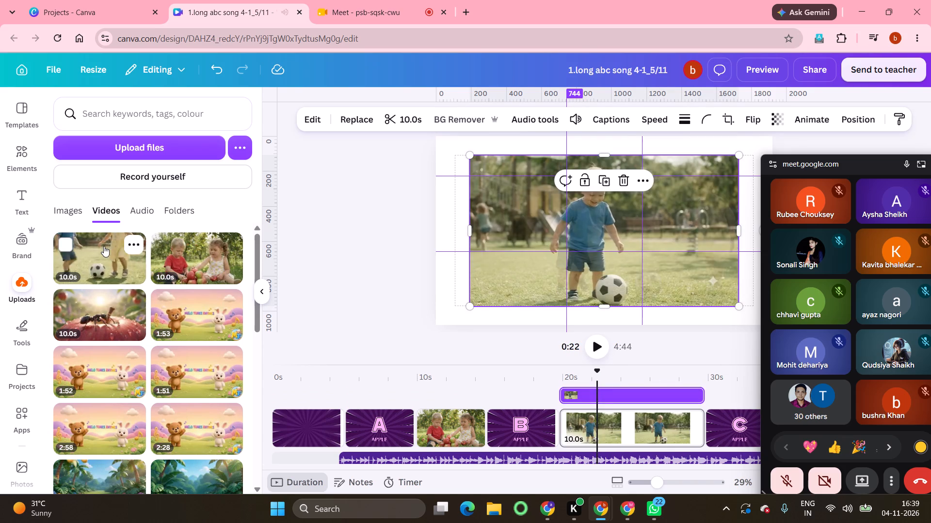
Extract the audio from the football video on the page after B and delete the extracted audio track.
click(677, 223)
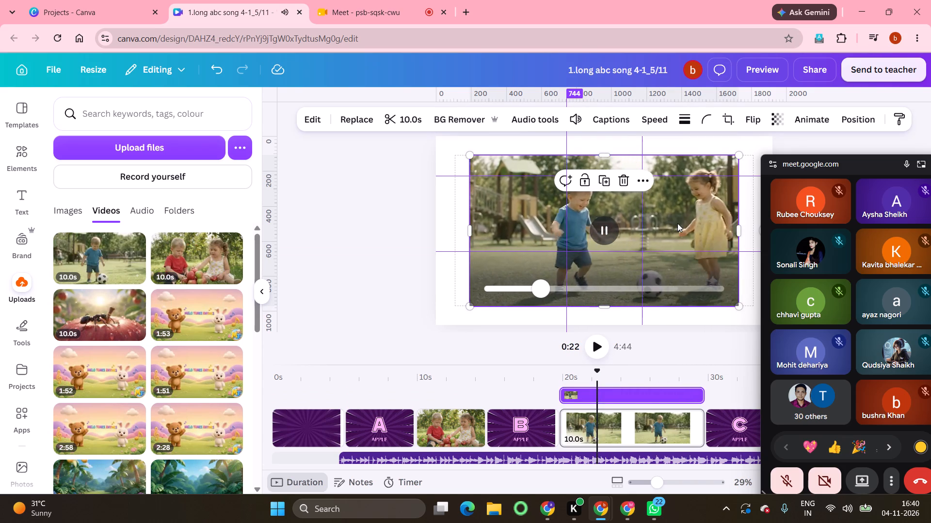
click(670, 191)
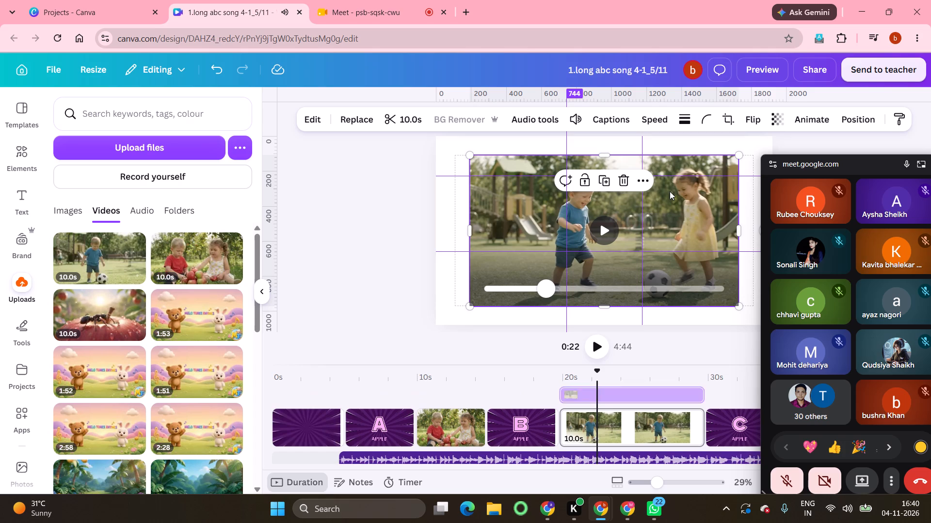
click(647, 178)
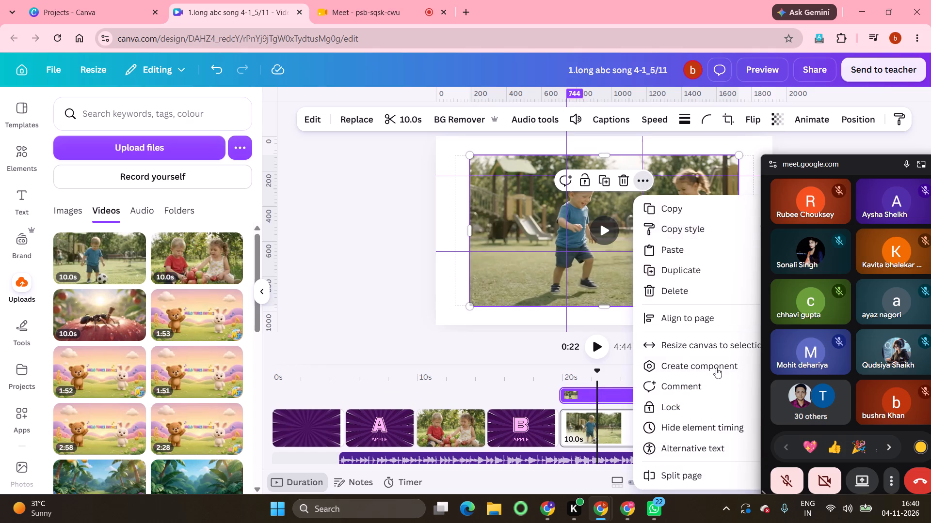
scroll(709, 449, down, 2)
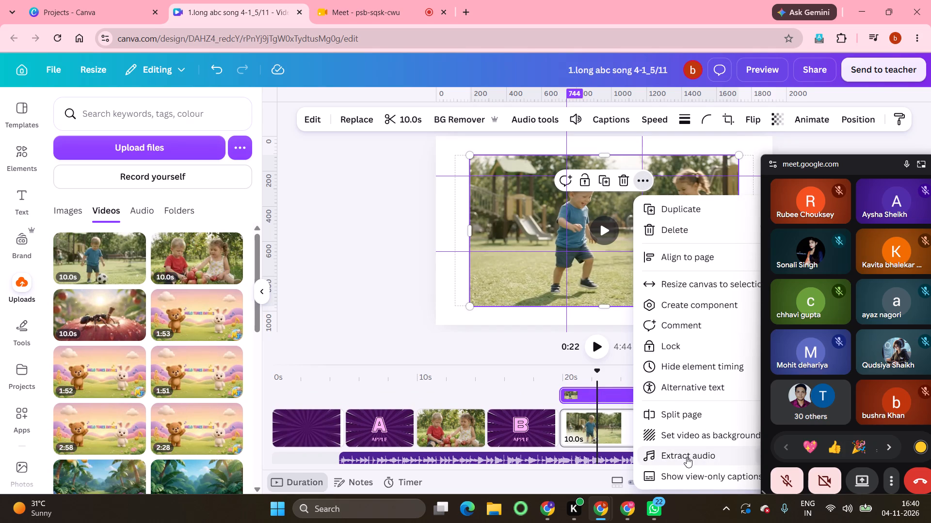
click(687, 457)
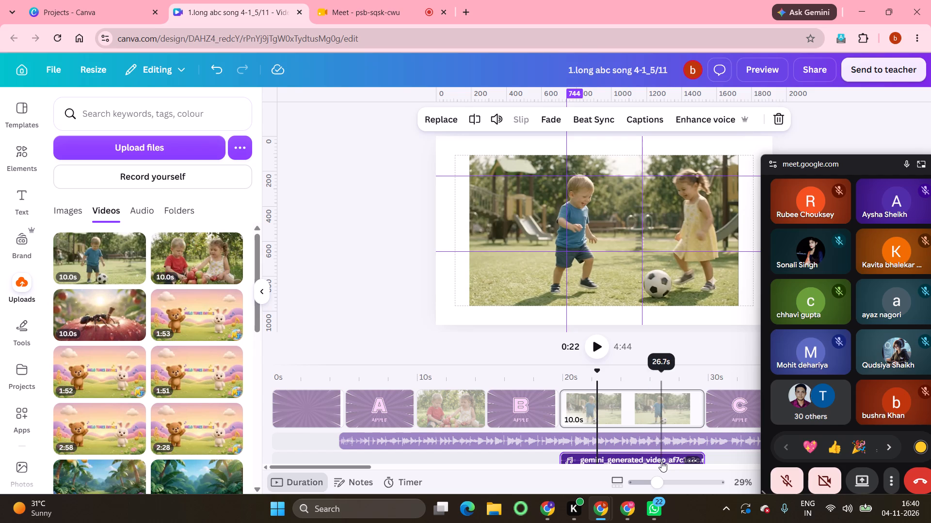
right_click(677, 459)
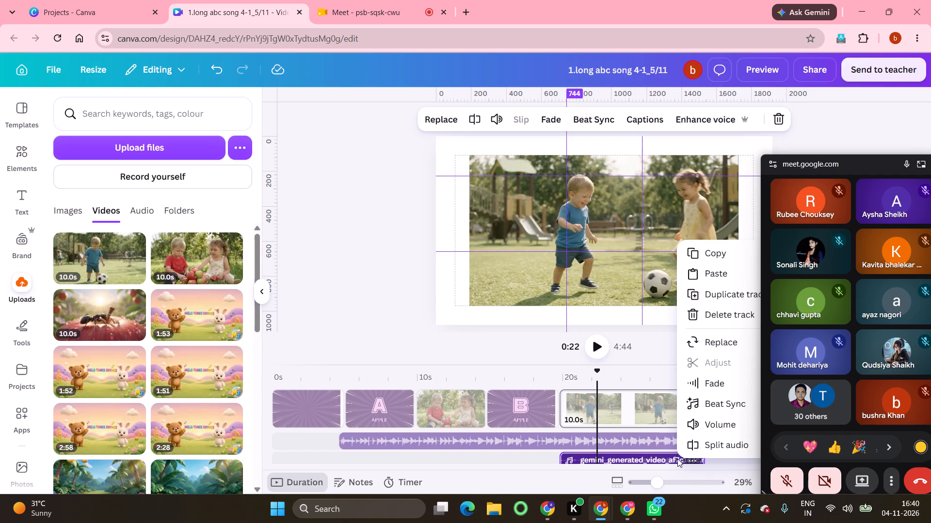
right_click(710, 312)
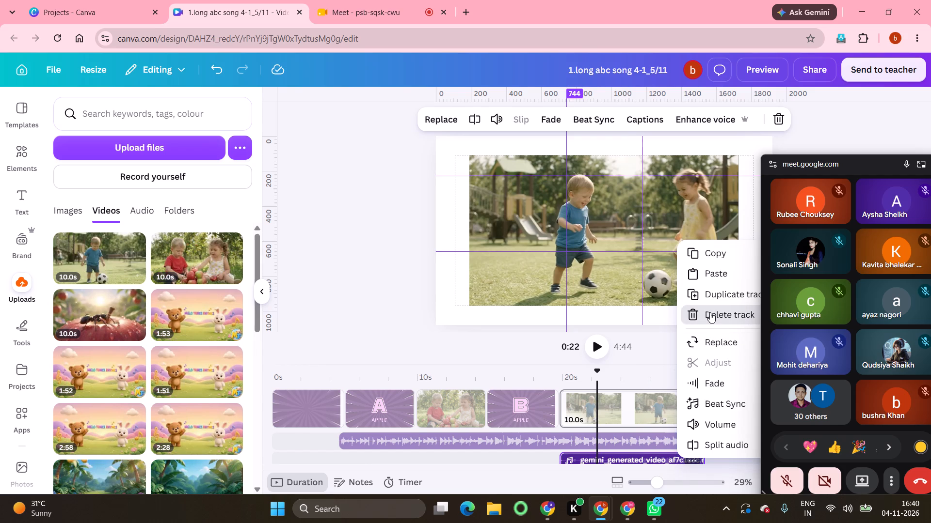
click(710, 312)
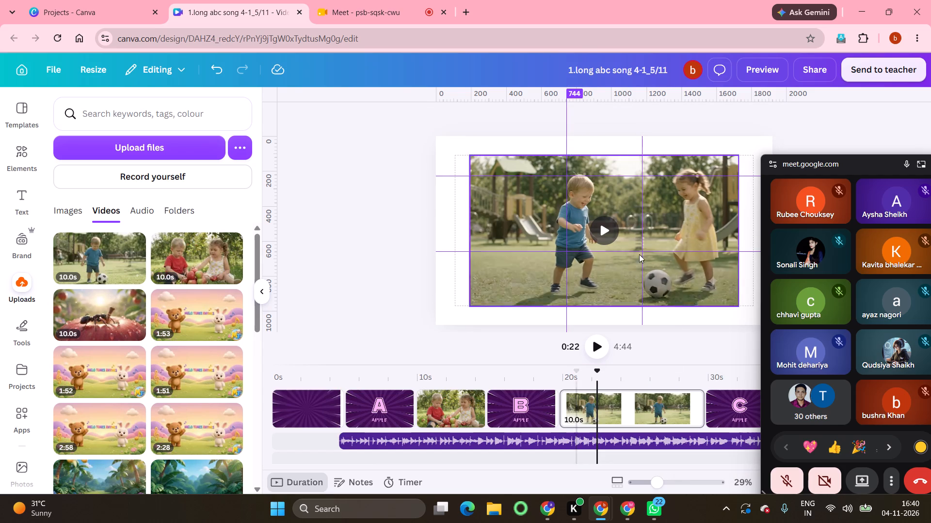
Set the football video on the page after B as that page's background.
right_click(679, 207)
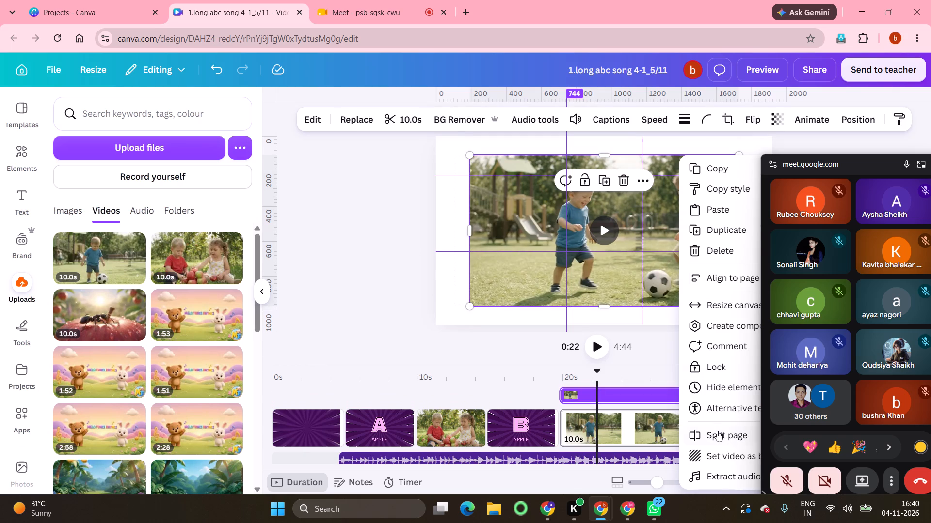
click(726, 454)
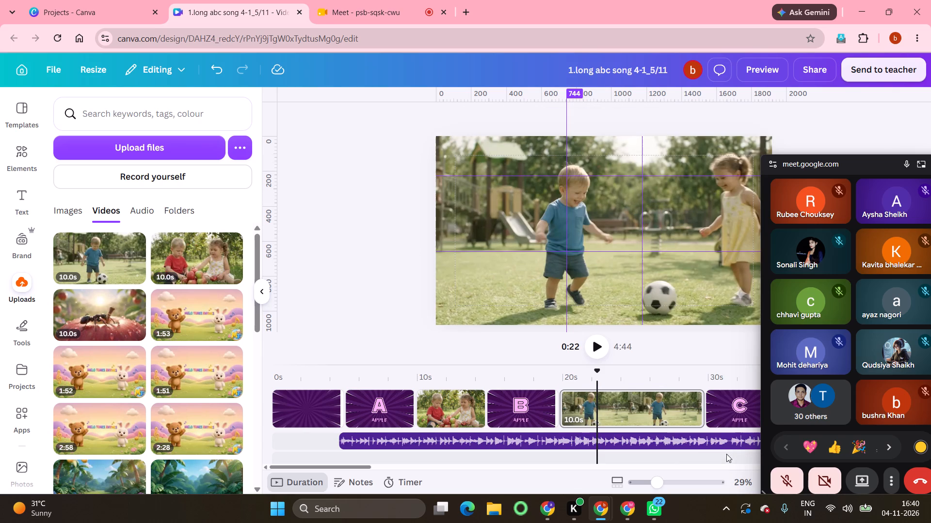
Play the football page after B from its start, and trim its end to a duration of 4.5 s.
drag(596, 345, 573, 352)
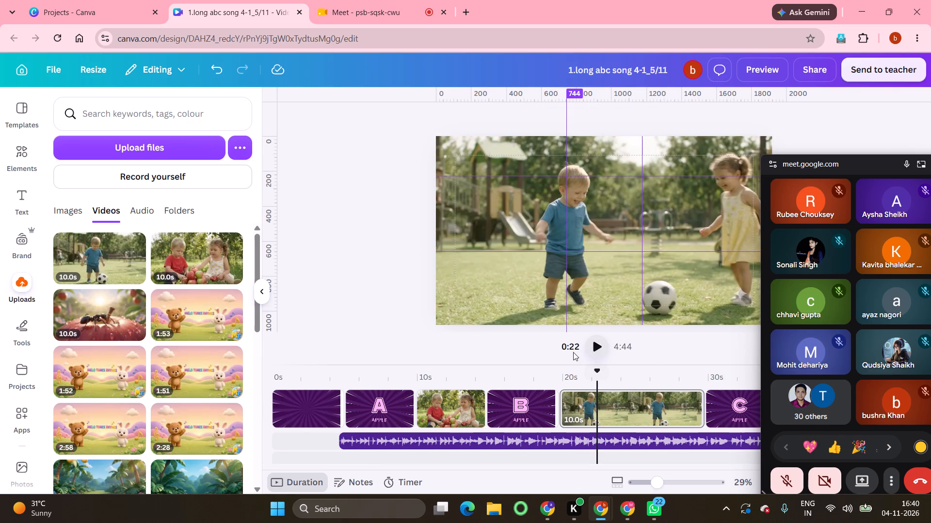
drag(573, 352, 563, 352)
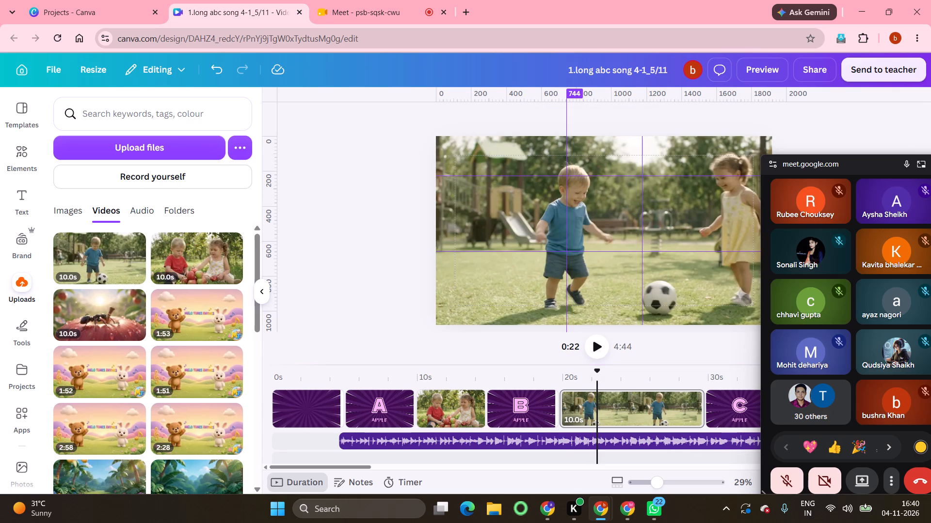
drag(598, 370, 561, 376)
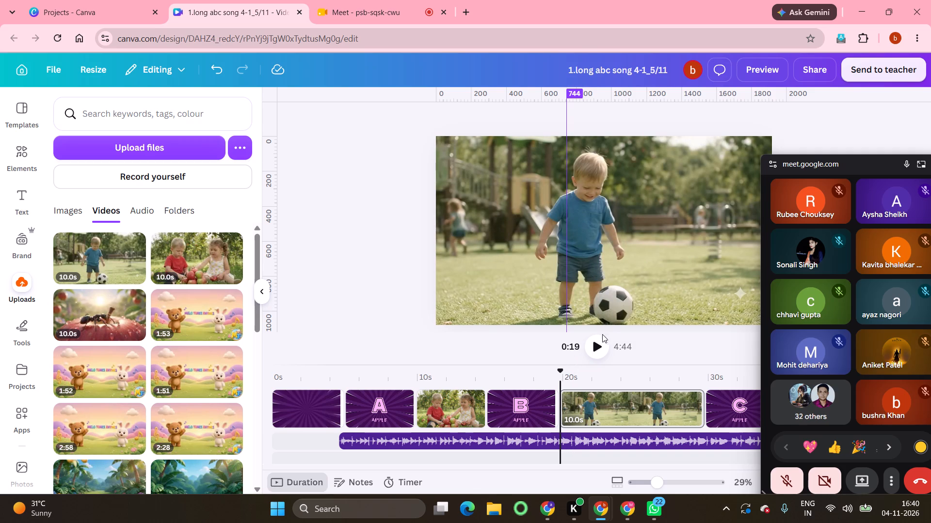
click(594, 347)
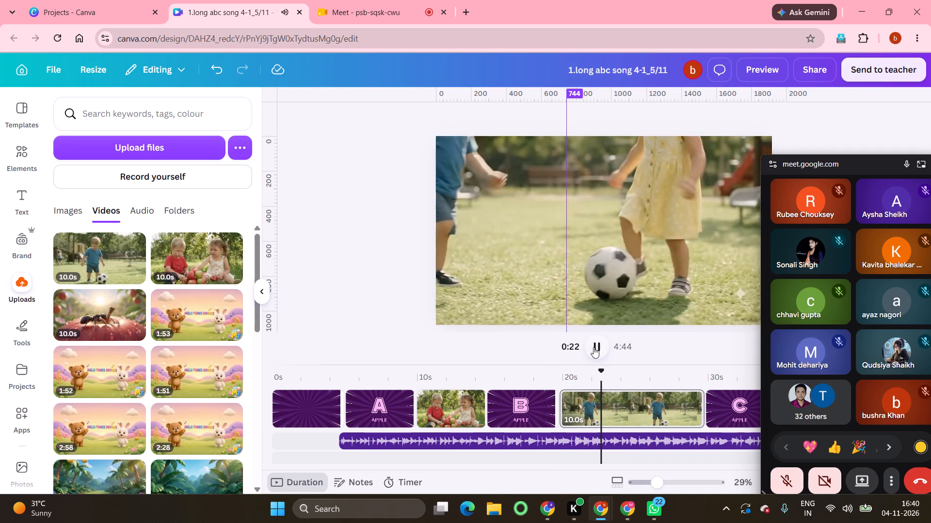
click(594, 347)
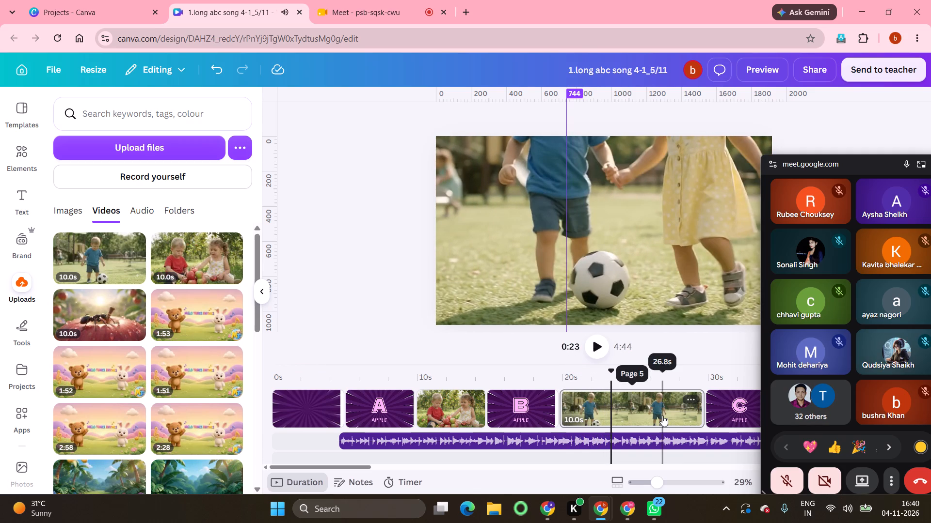
drag(694, 412, 649, 413)
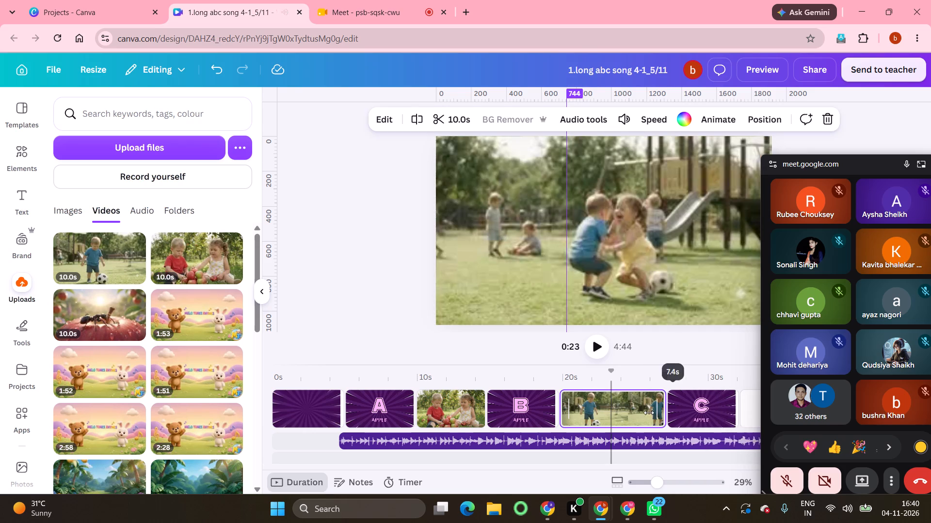
drag(649, 413, 614, 409)
scroll(674, 419, left, 4)
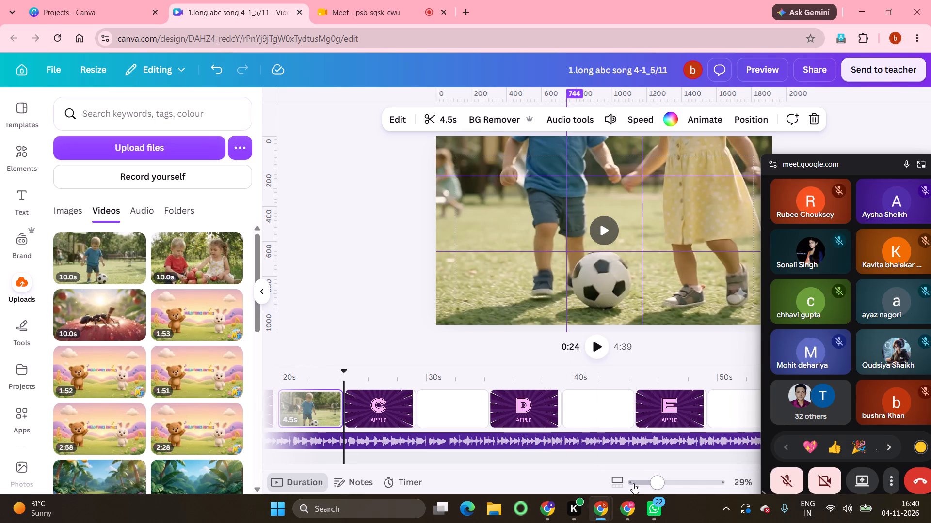
scroll(500, 435, right, 3)
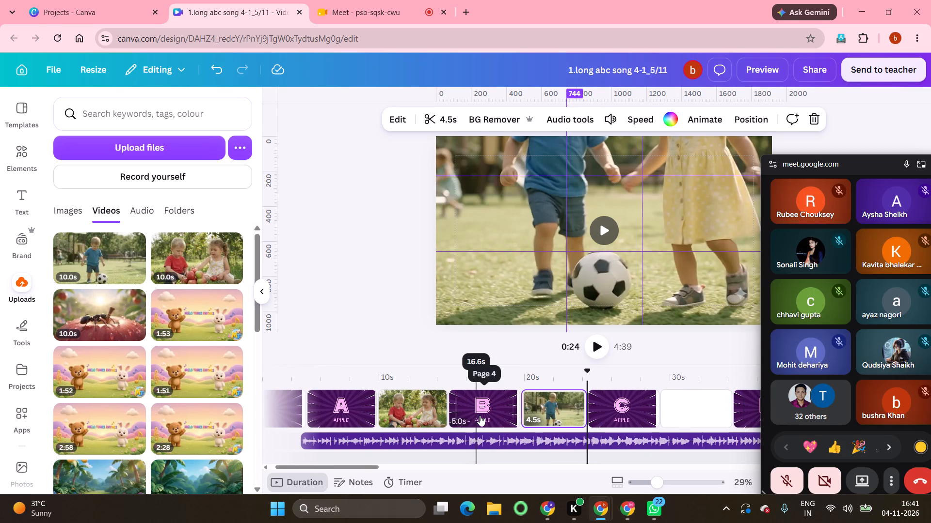
click(484, 420)
double_click(601, 286)
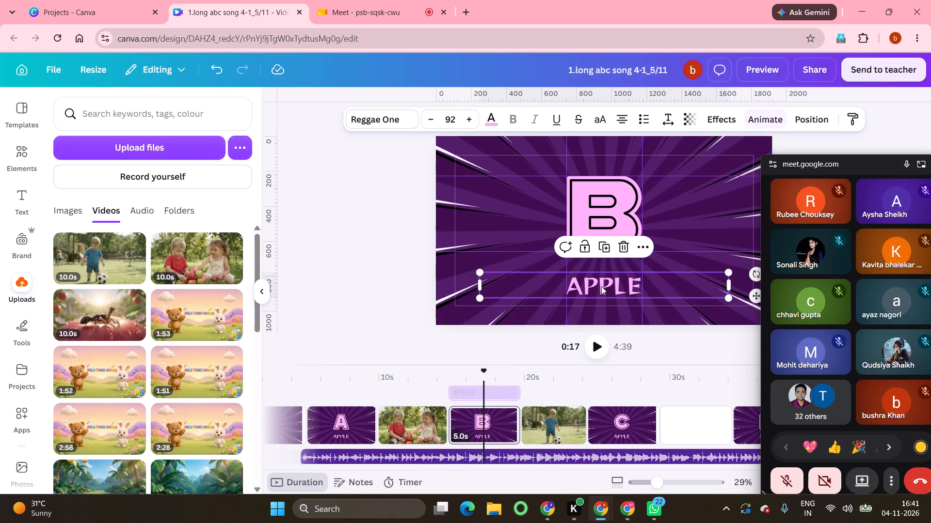
key(BackSpace)
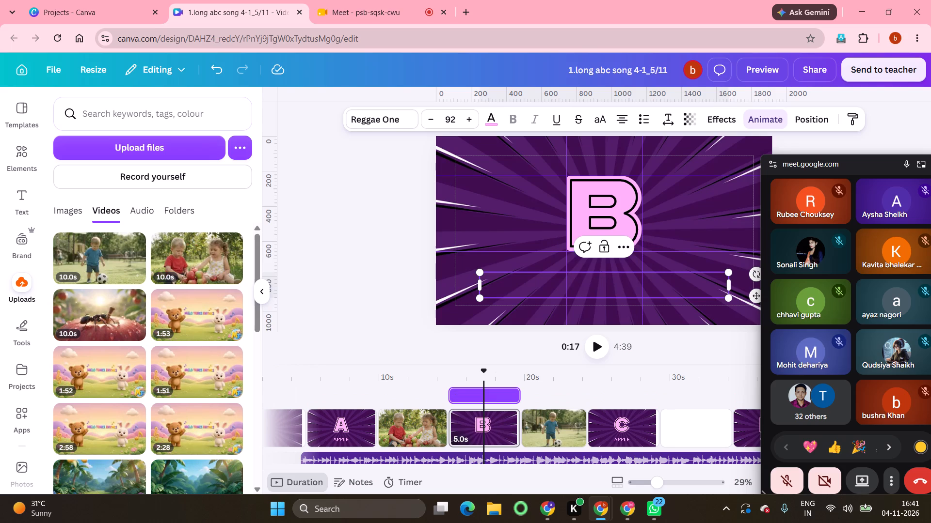
text(BALL)
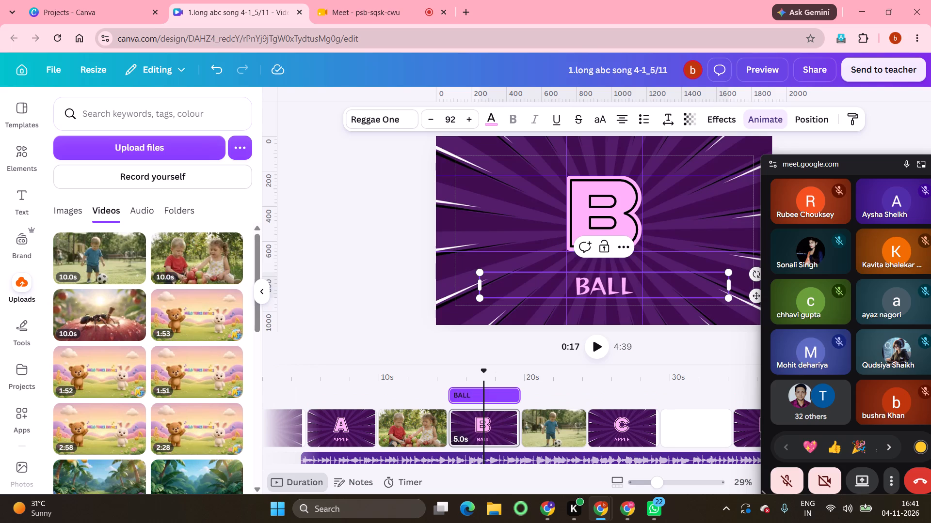
Replace the word under the letter C on its page with "CAT".
click(620, 439)
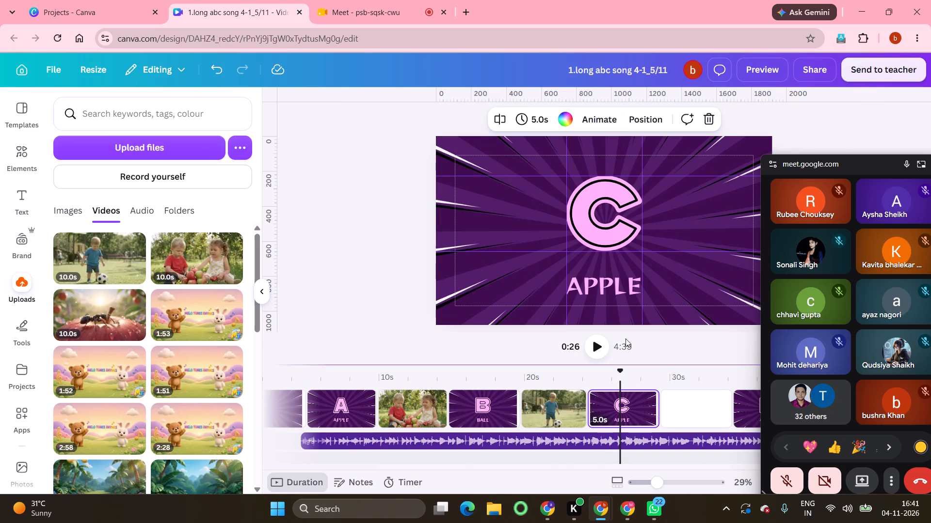
click(614, 282)
double_click(614, 282)
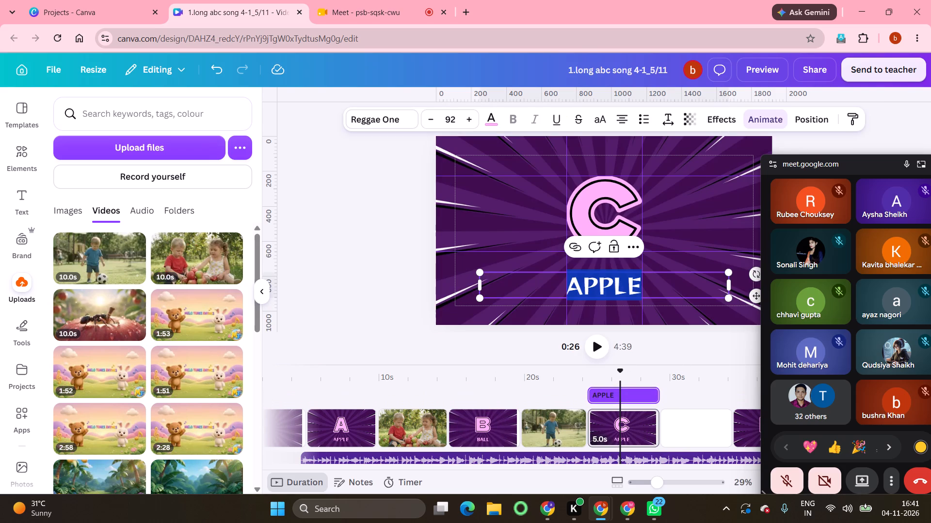
key(BackSpace)
text(CAT)
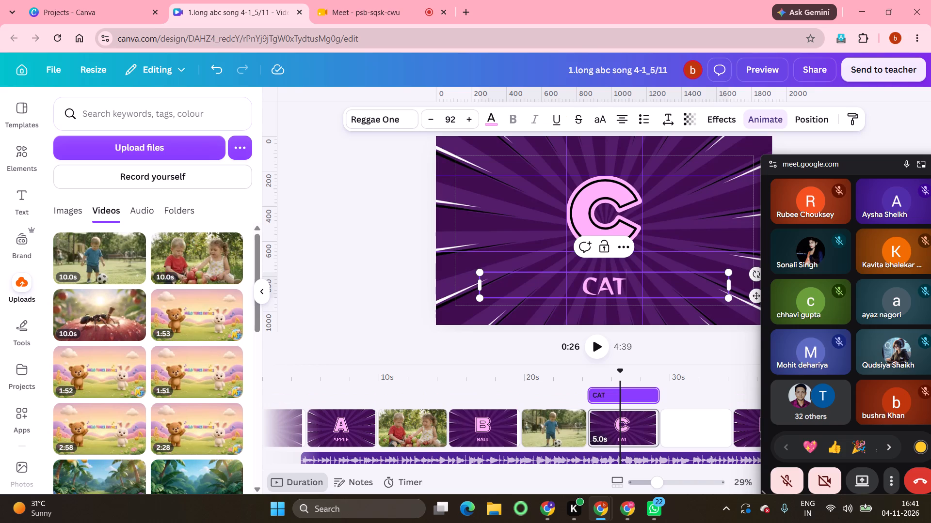
Replace the word under the letter D on its page with "DOG".
scroll(614, 282, left, 2)
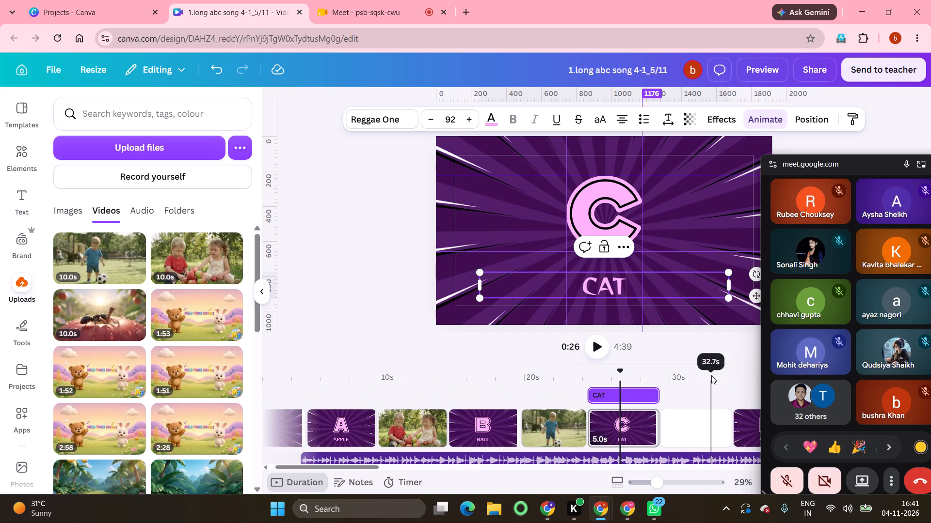
scroll(712, 414, left, 4)
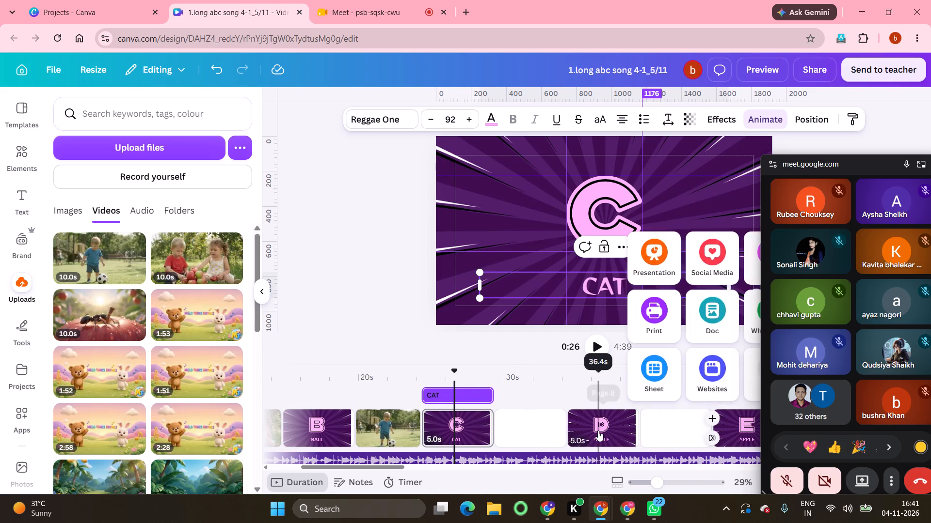
click(598, 431)
double_click(611, 285)
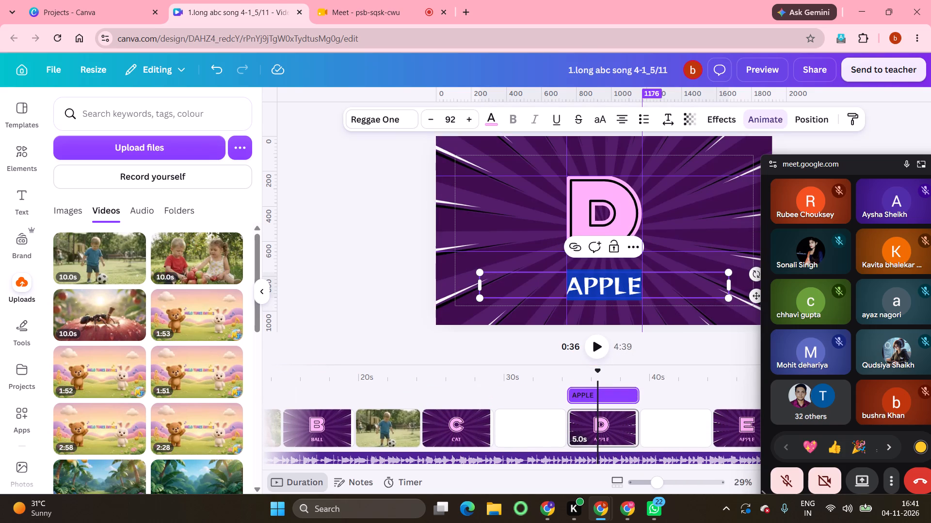
key(BackSpace)
text(DOG)
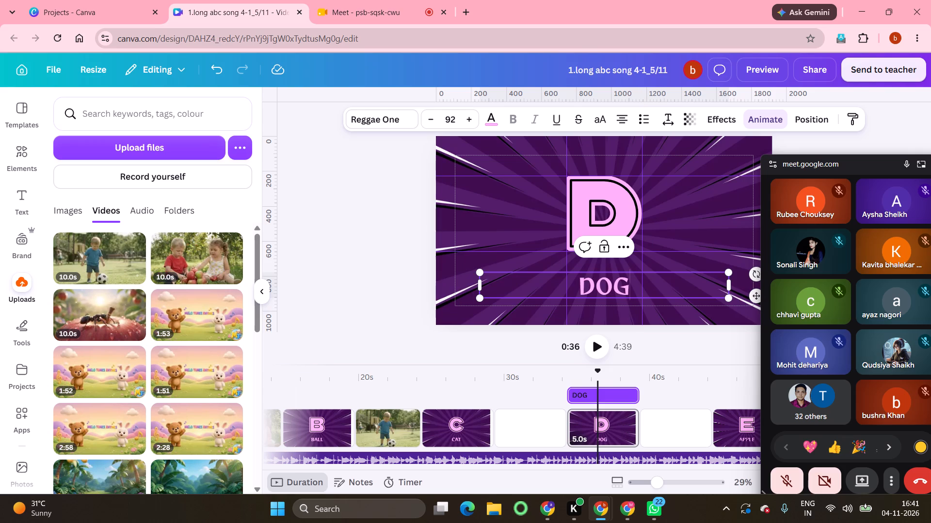
Replace the word under the letter E on its page with "ELEPHANT".
scroll(678, 420, left, 5)
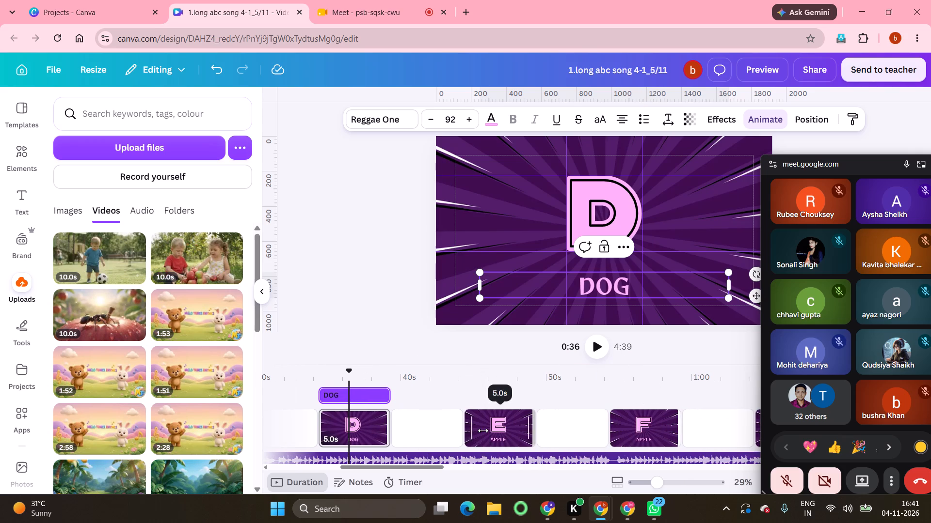
click(483, 431)
double_click(603, 288)
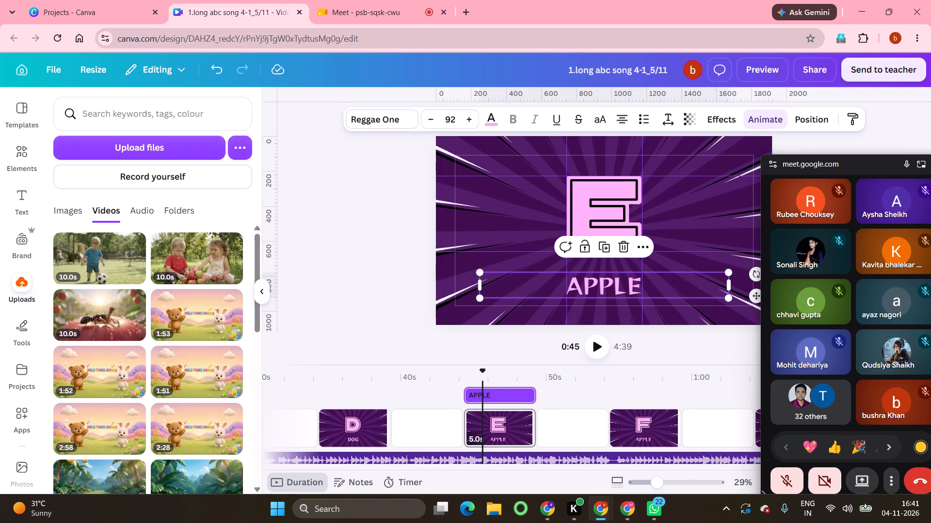
key(BackSpace)
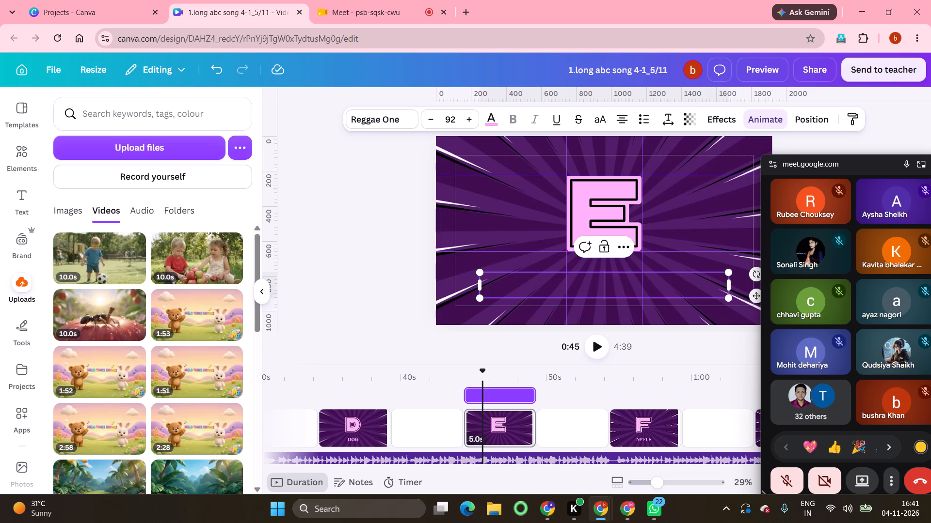
text(ELEPHANT)
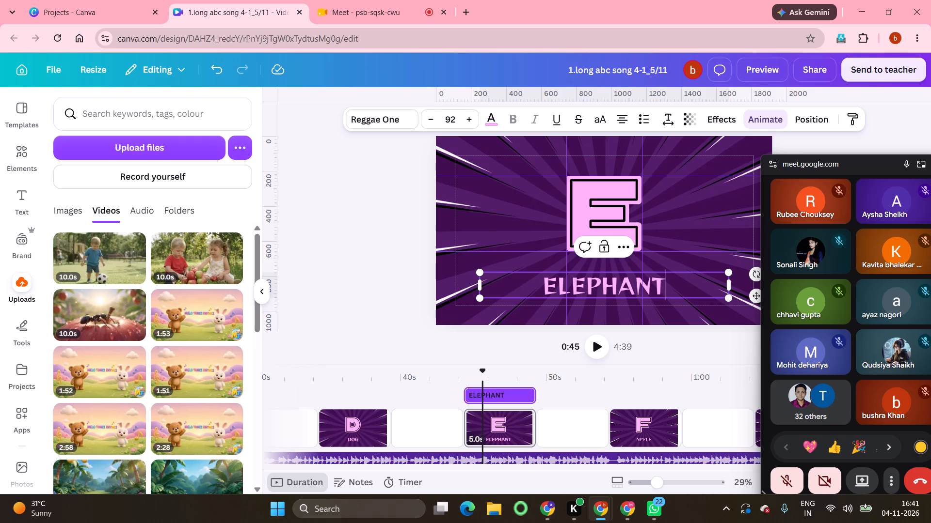
Replace the word under the letter F on its page with "FISH".
click(655, 434)
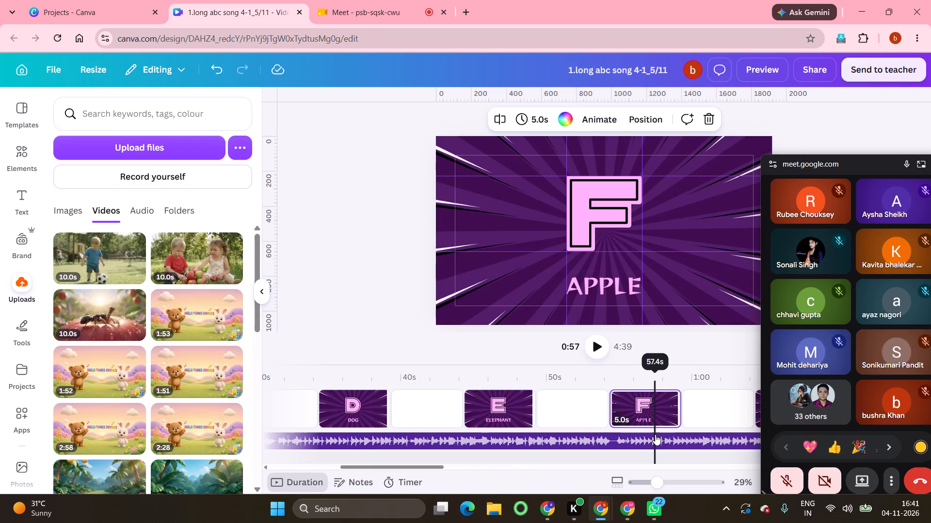
double_click(608, 282)
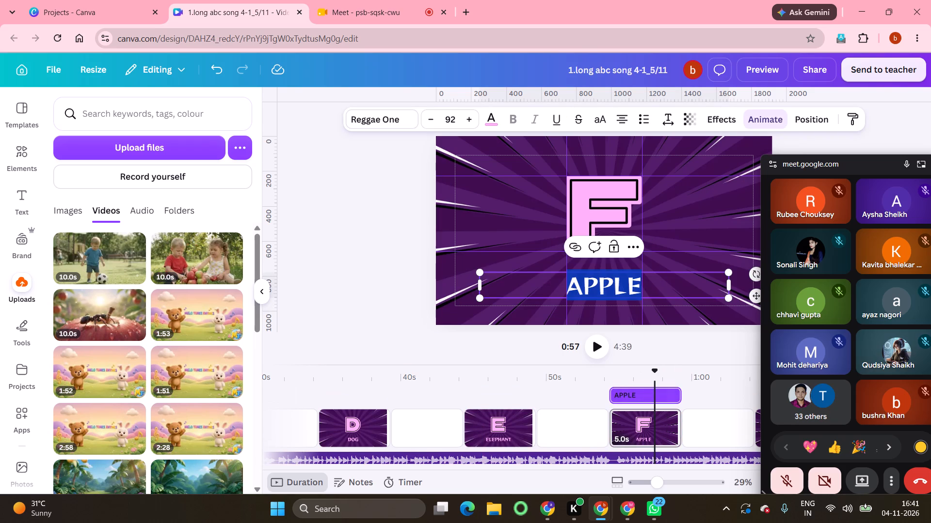
key(BackSpace)
text(FISH)
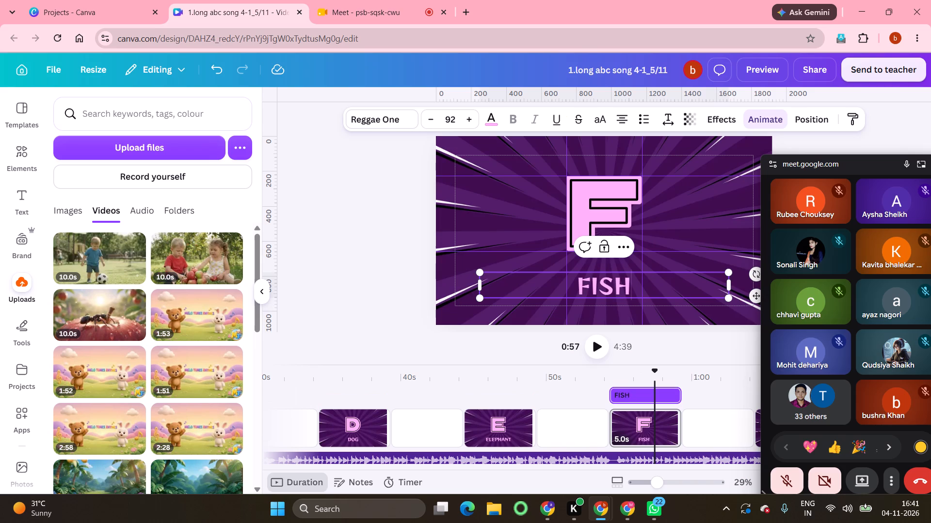
Replace the word under the letter G on its page with "GUFEE".
scroll(608, 282, left, 3)
scroll(713, 422, left, 1)
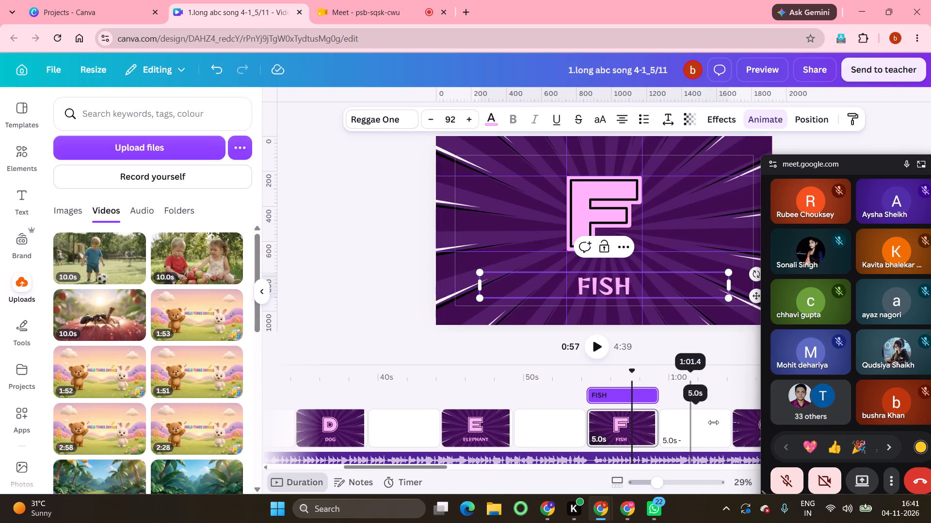
scroll(713, 422, left, 1)
click(659, 431)
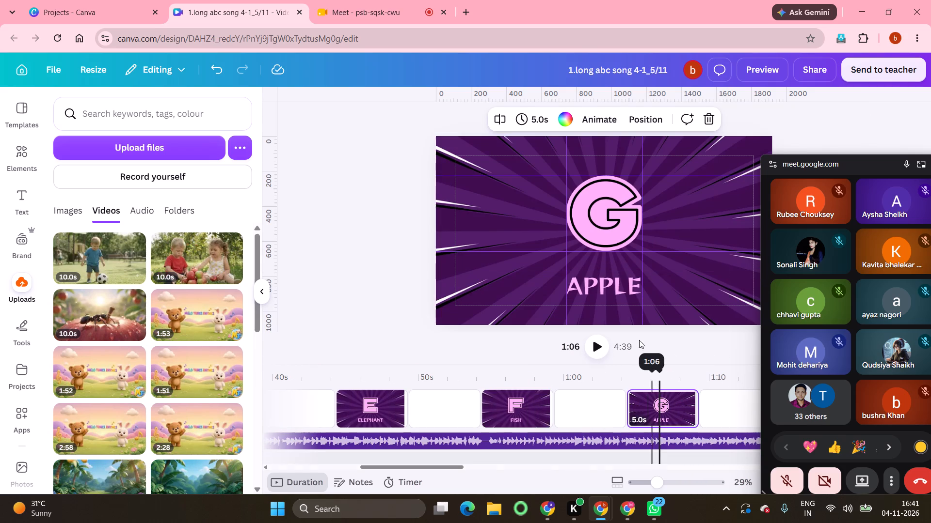
double_click(625, 279)
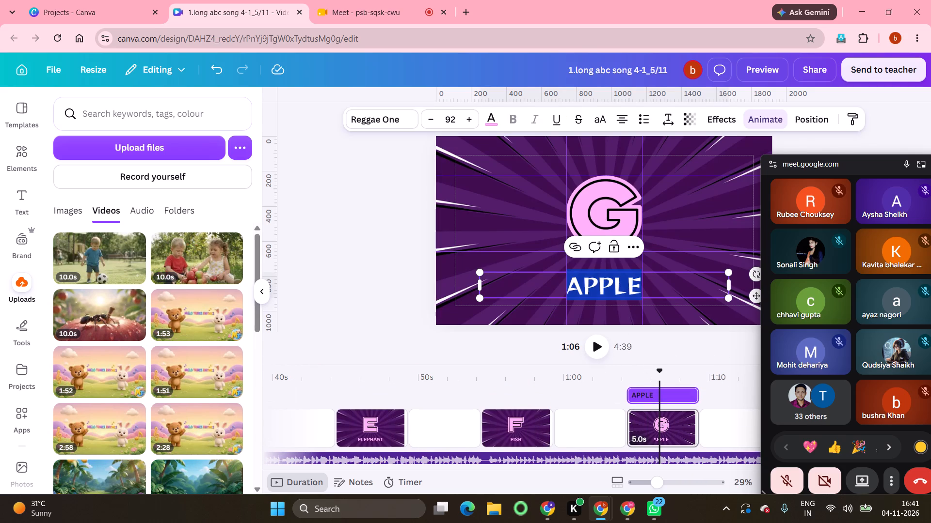
key(BackSpace)
text(GUFEE)
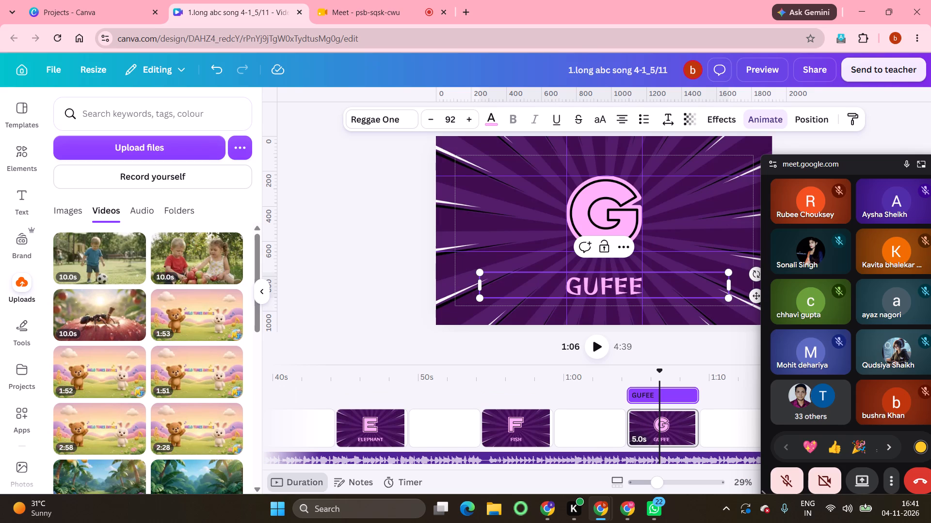
scroll(708, 425, left, 2)
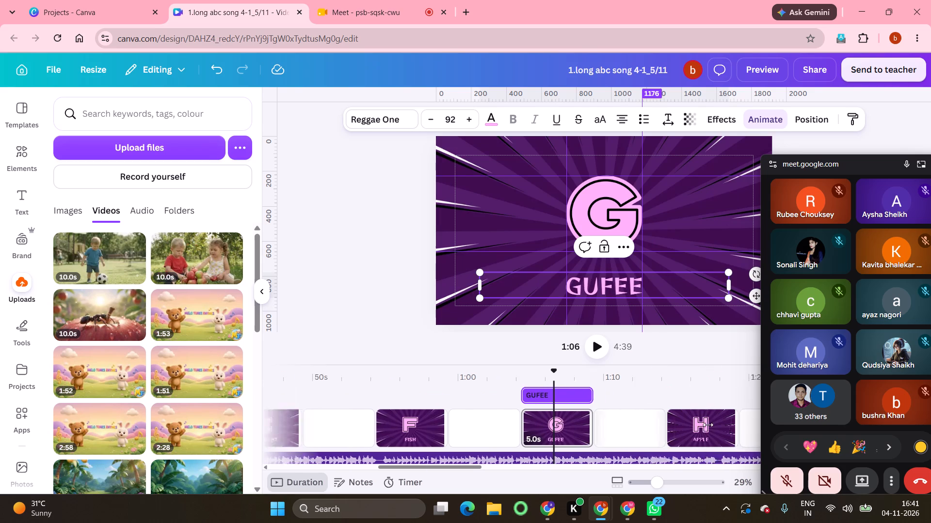
Replace the word under the letter H on its page with "HELICOPTER".
scroll(708, 425, left, 1)
click(661, 433)
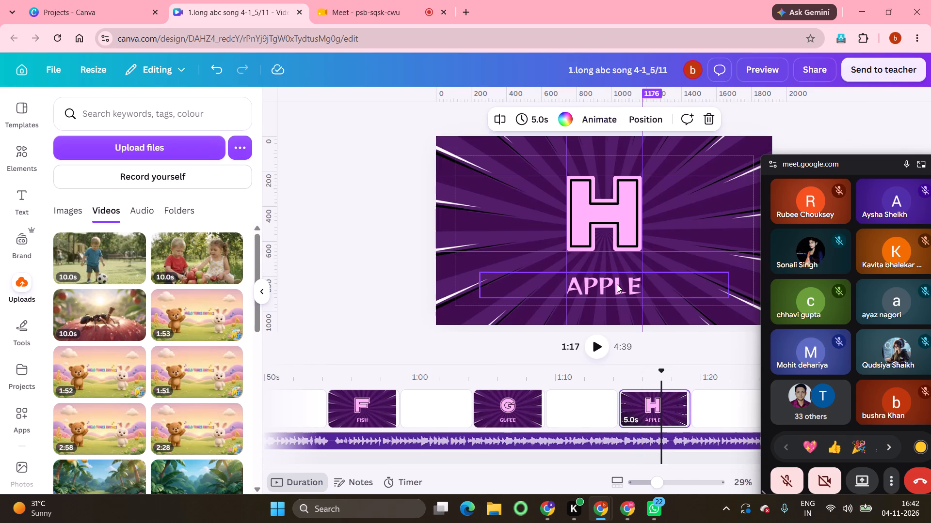
double_click(617, 284)
key(BackSpace)
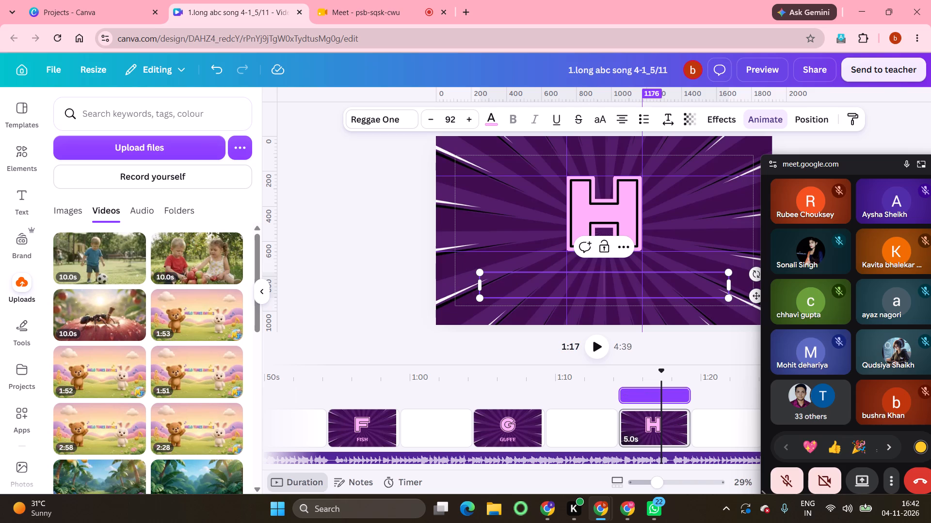
text(HELICOPTER)
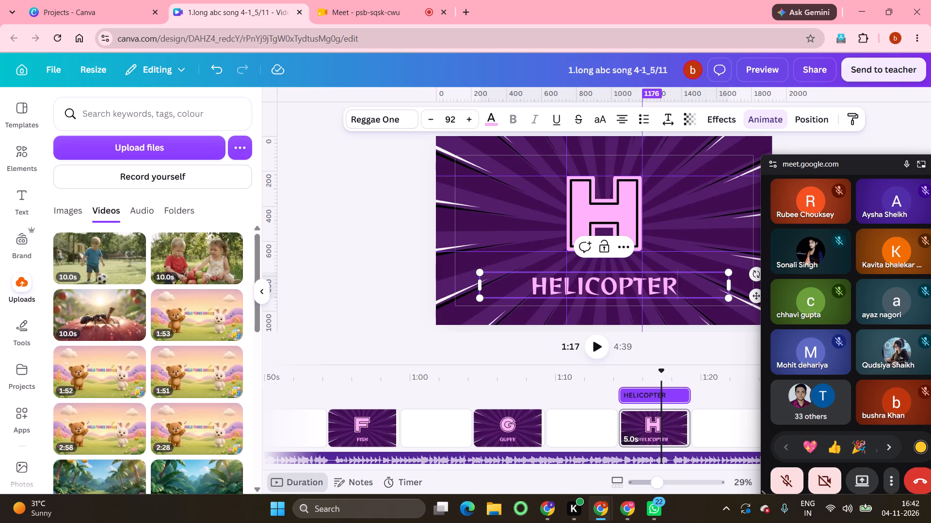
Replace the word under the letter I on its page with "ICE-CREAM".
scroll(698, 413, left, 5)
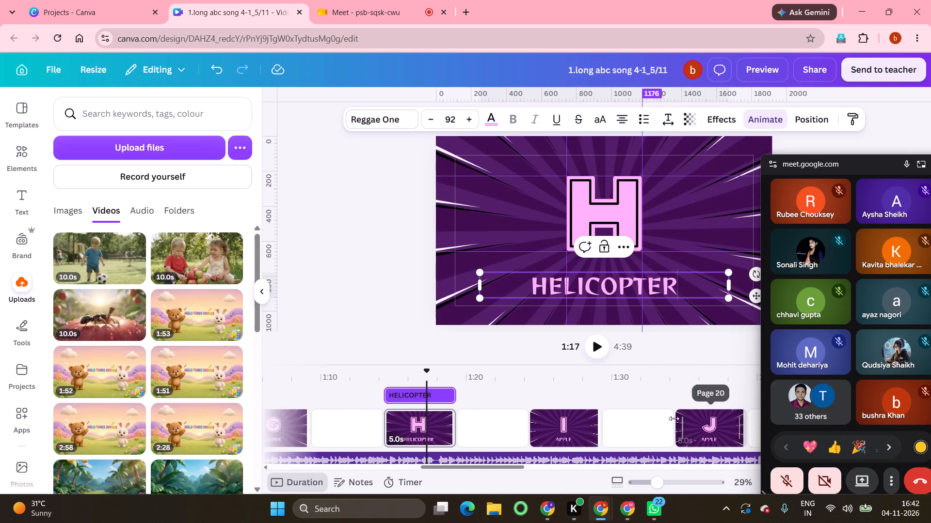
click(574, 431)
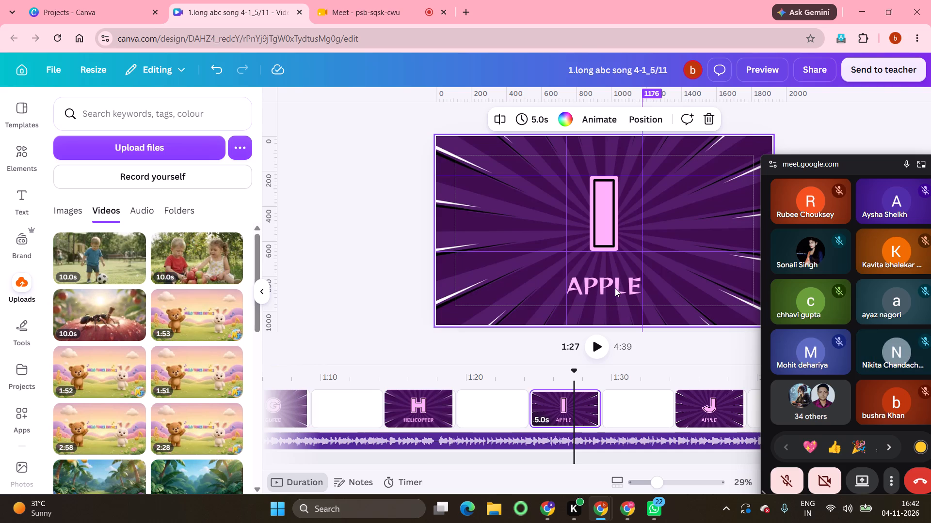
double_click(615, 288)
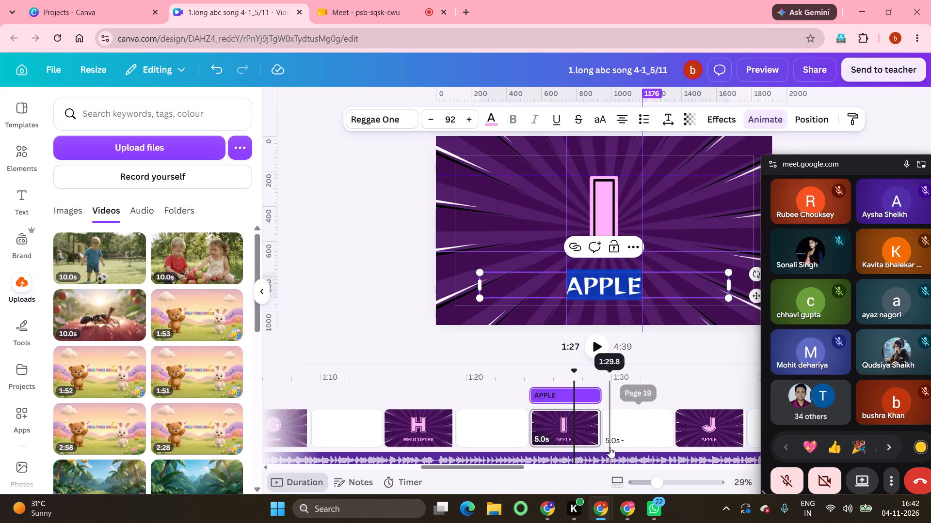
scroll(663, 444, left, 1)
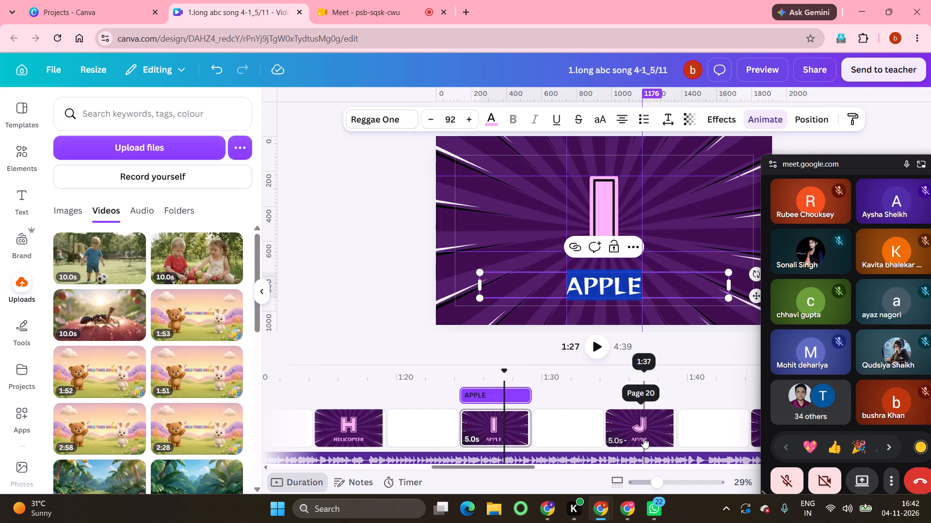
click(643, 438)
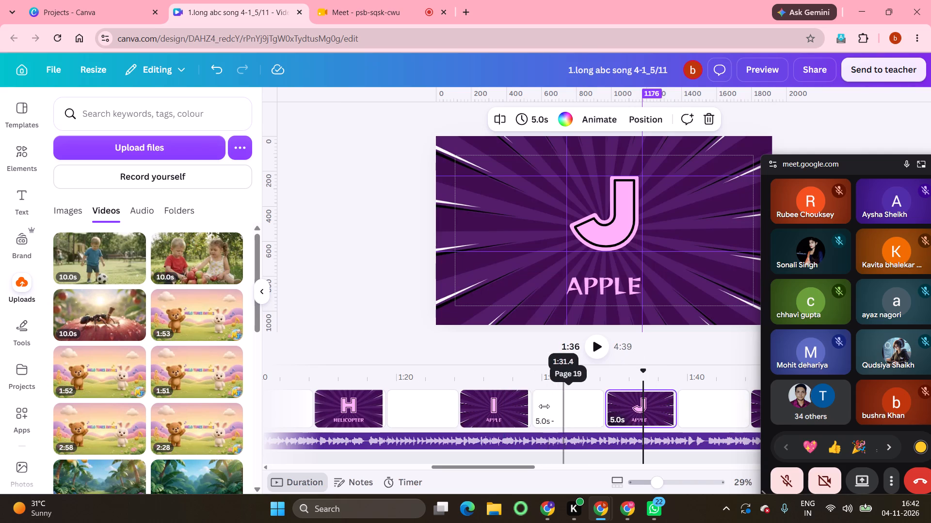
click(494, 402)
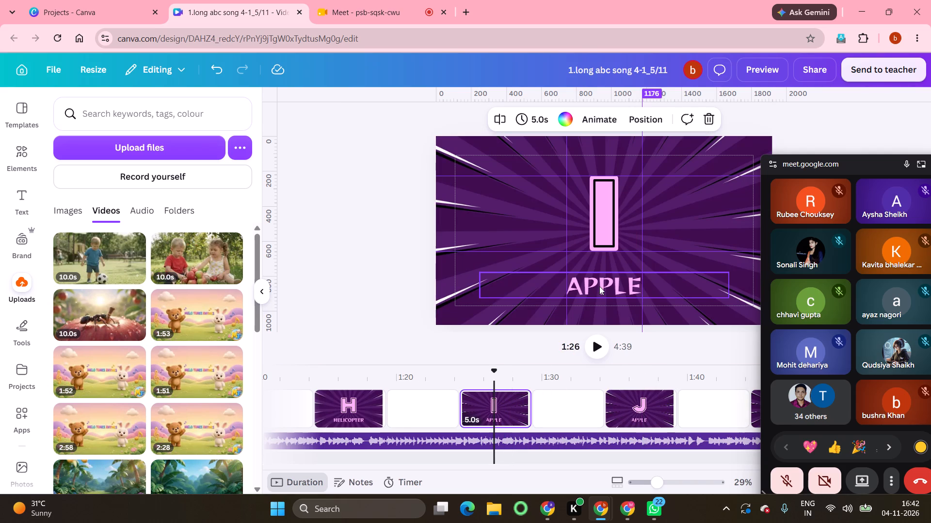
double_click(599, 286)
key(BackSpace)
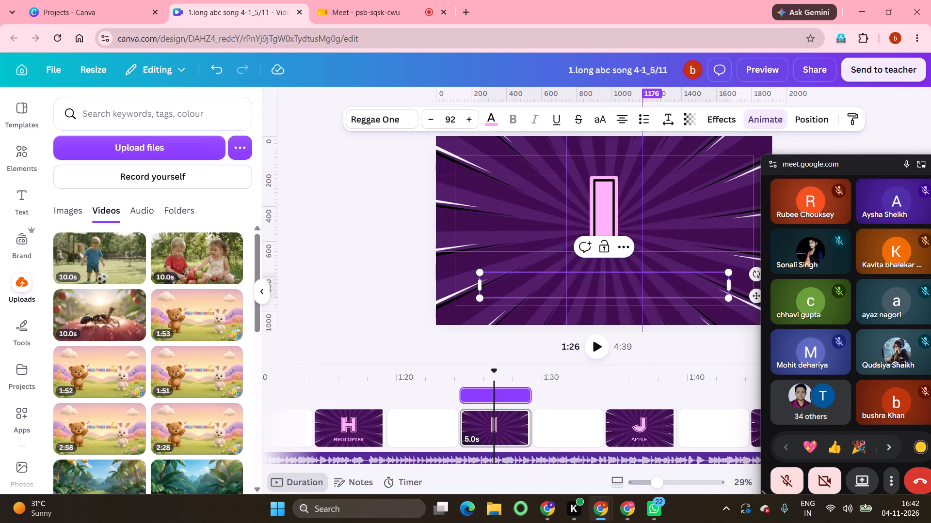
text(ICE-)
text(CREAM)
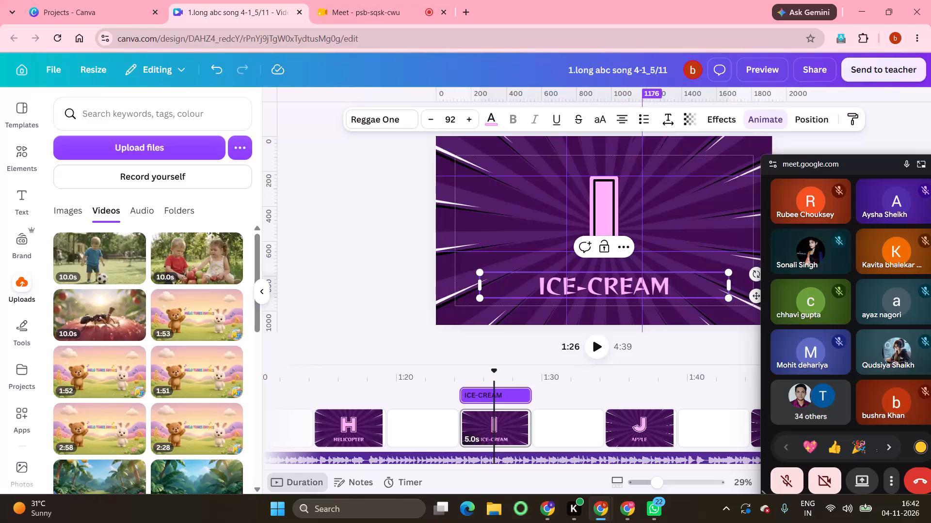
Replace the word under the letter J on its page with "JUICE".
click(716, 431)
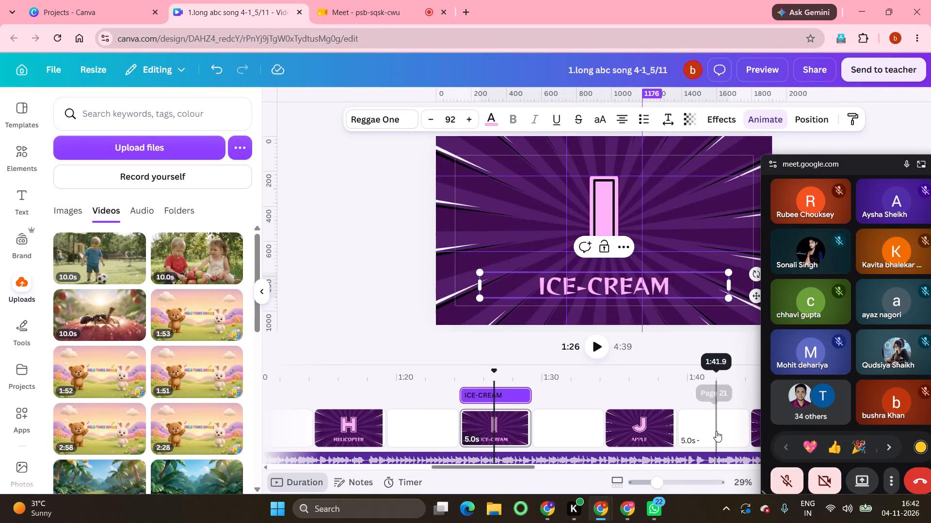
click(645, 408)
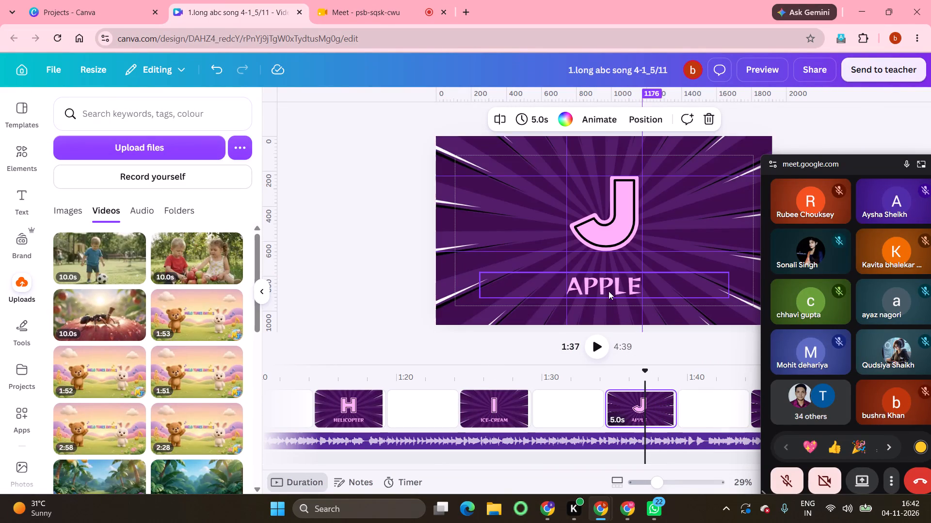
double_click(607, 288)
key(BackSpace)
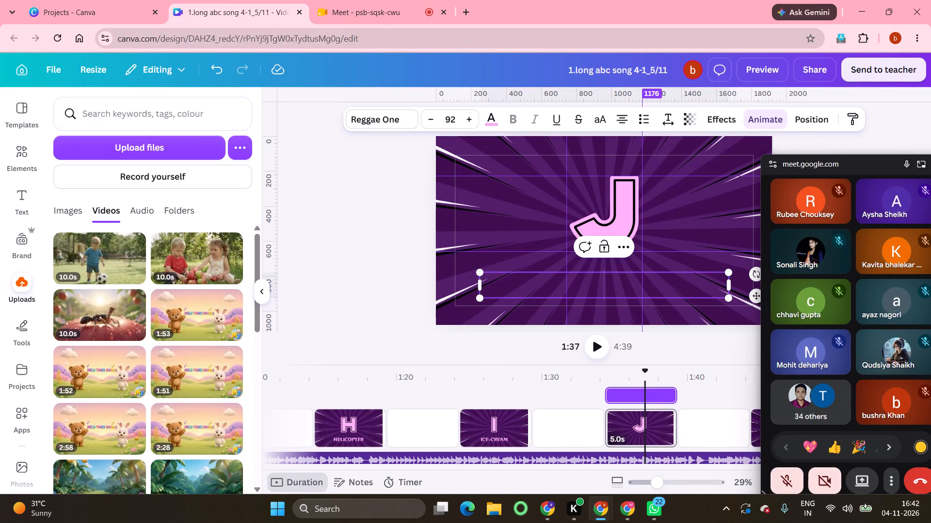
text(JUICE)
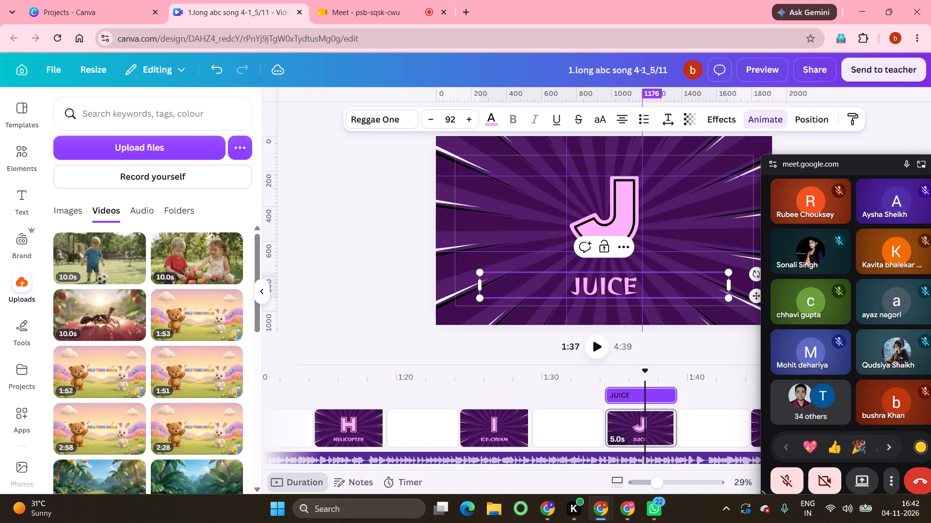
Replace the word under the letter K on its page with "KITE".
scroll(631, 423, left, 3)
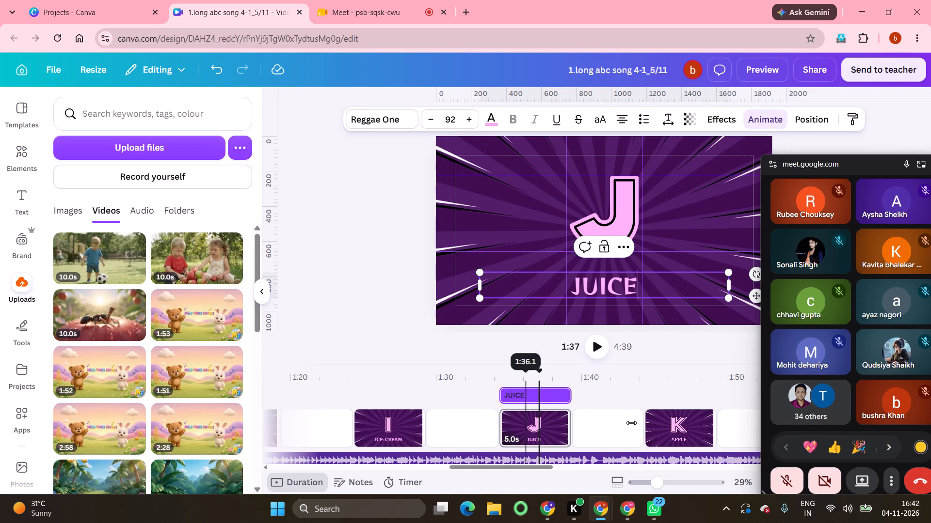
scroll(631, 423, left, 1)
click(610, 425)
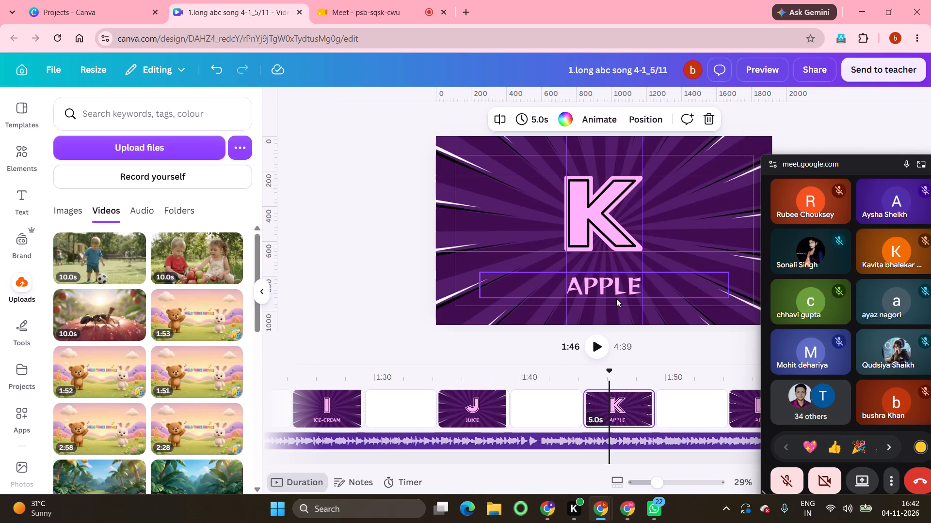
double_click(613, 286)
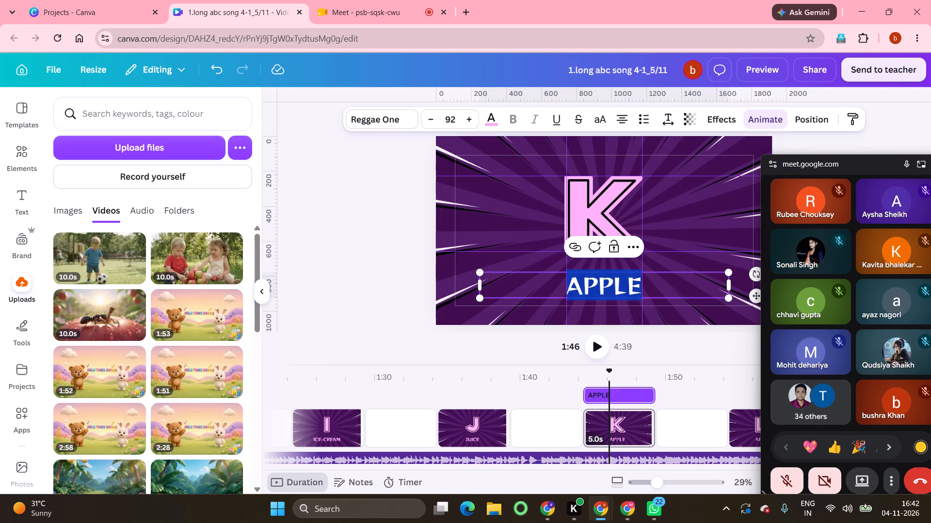
key(BackSpace)
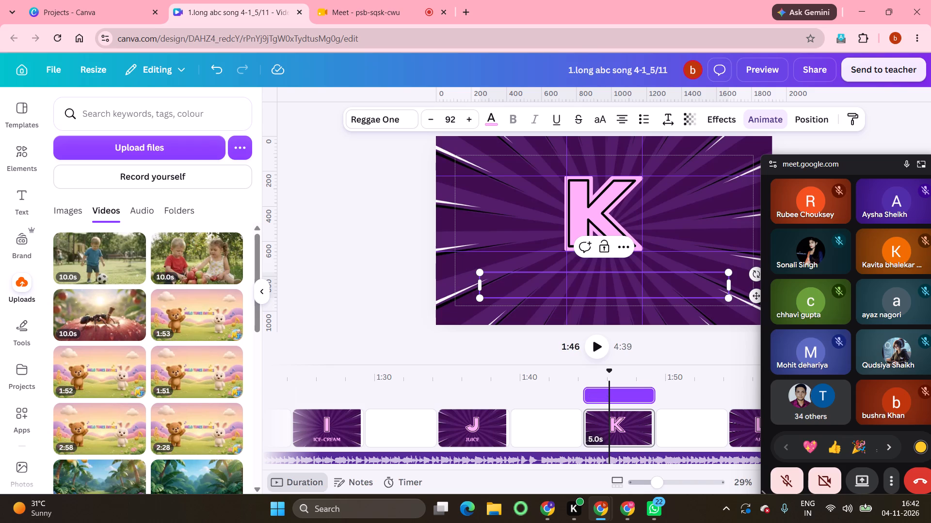
text(KITE)
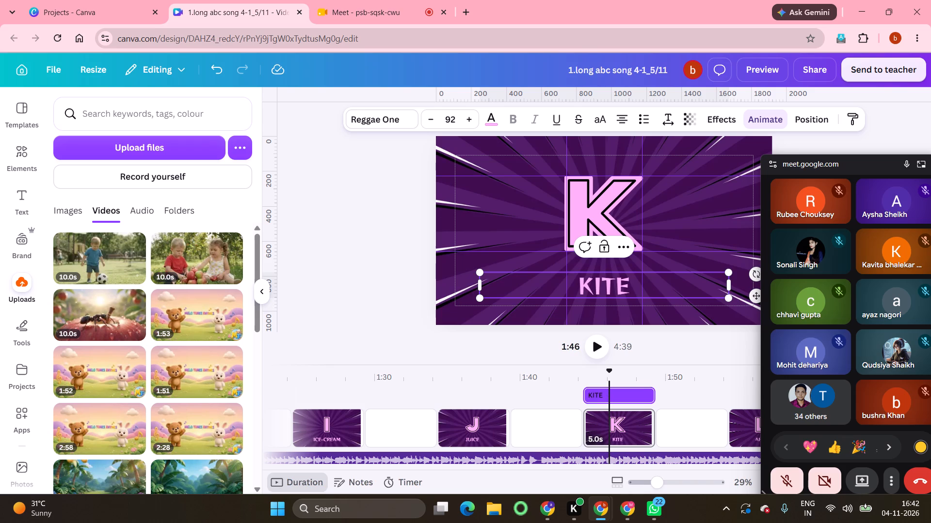
Replace the word under the letter L on its page with "LION".
scroll(644, 411, left, 5)
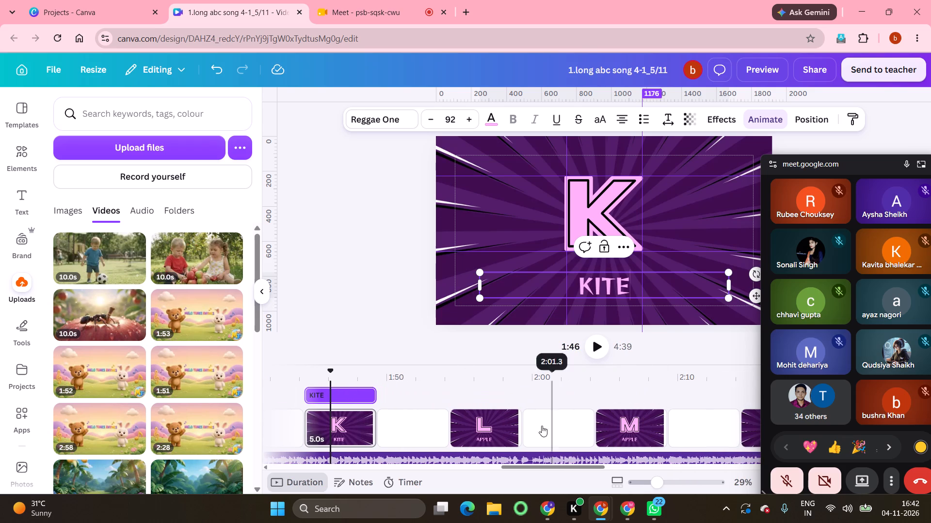
click(482, 436)
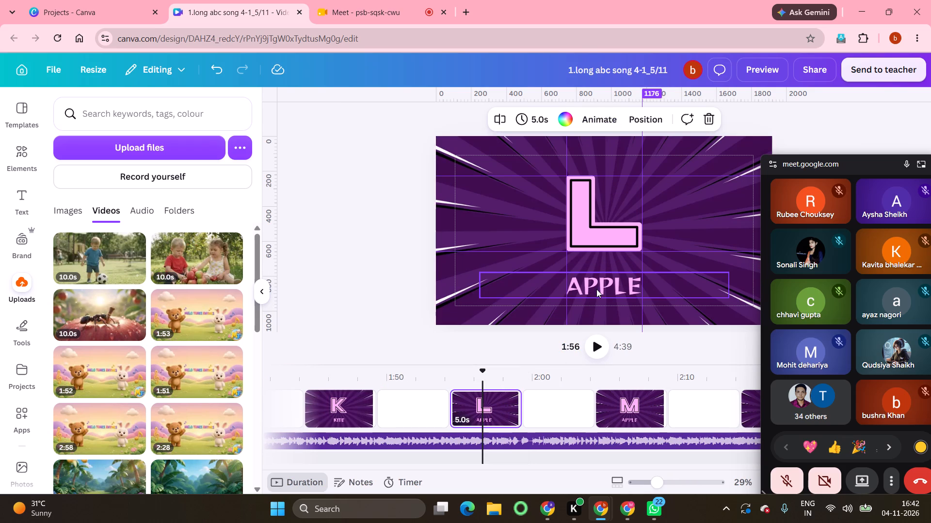
double_click(596, 289)
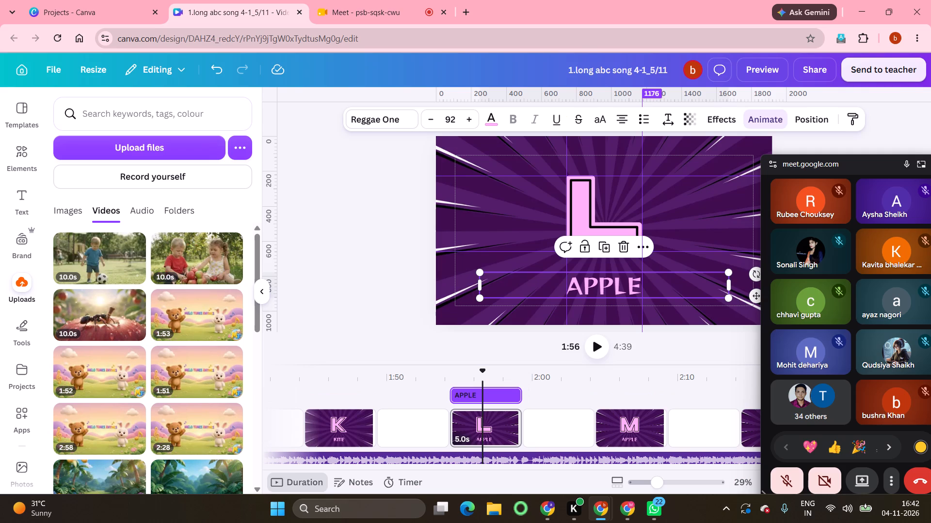
key(BackSpace)
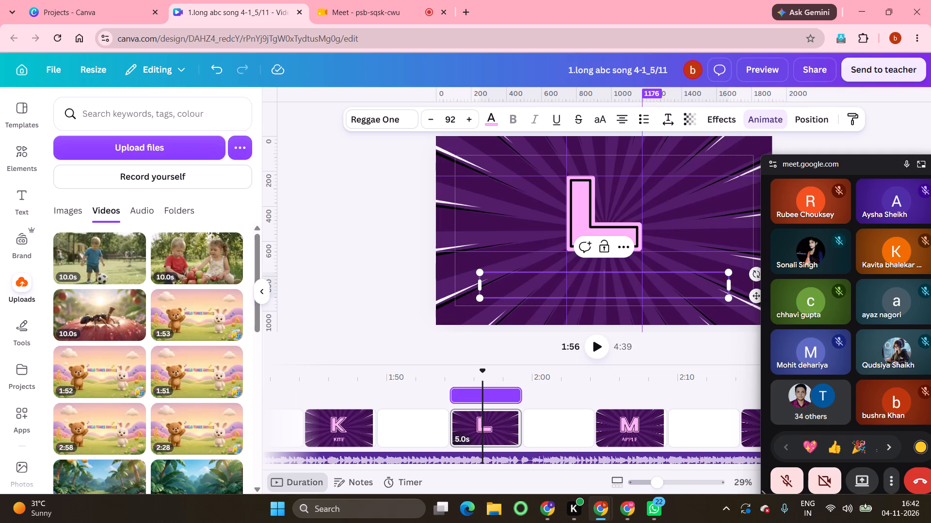
text(LION)
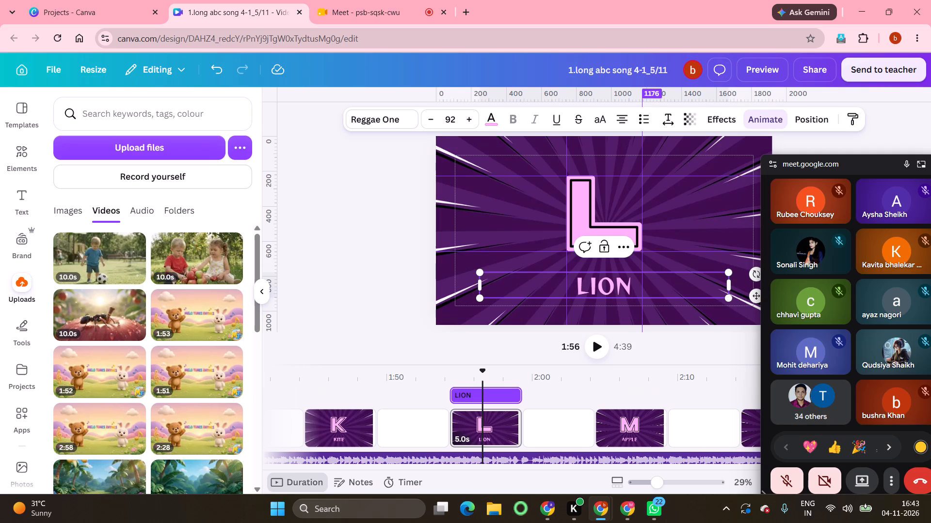
Replace the word under the letter M on its page with "MOON".
click(631, 436)
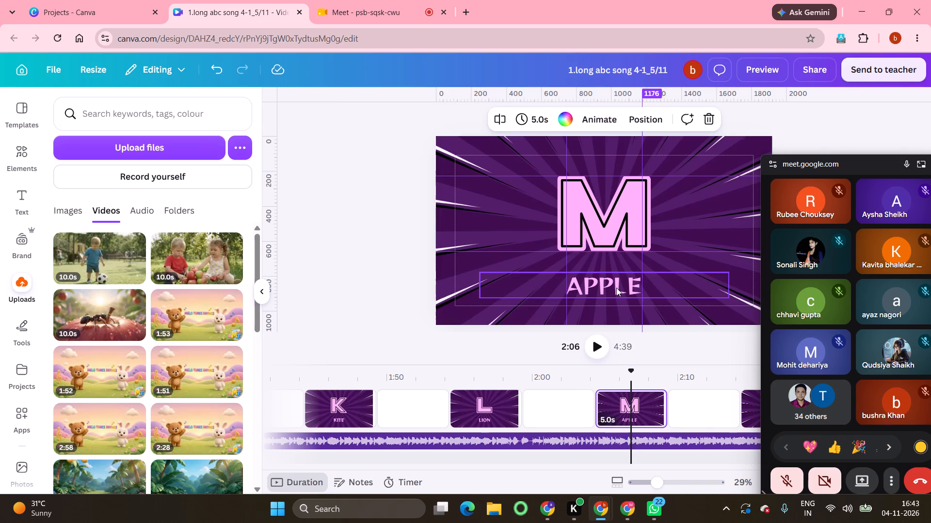
double_click(616, 286)
key(BackSpace)
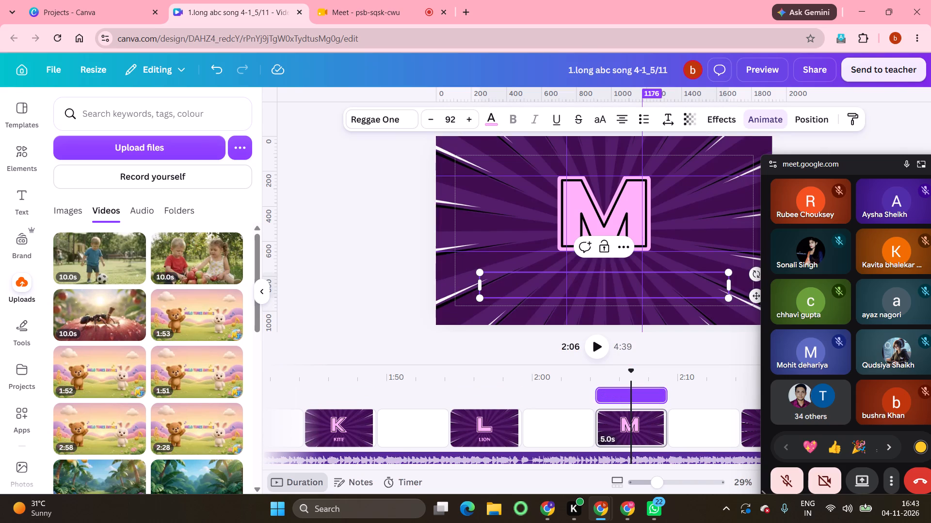
text(MOON)
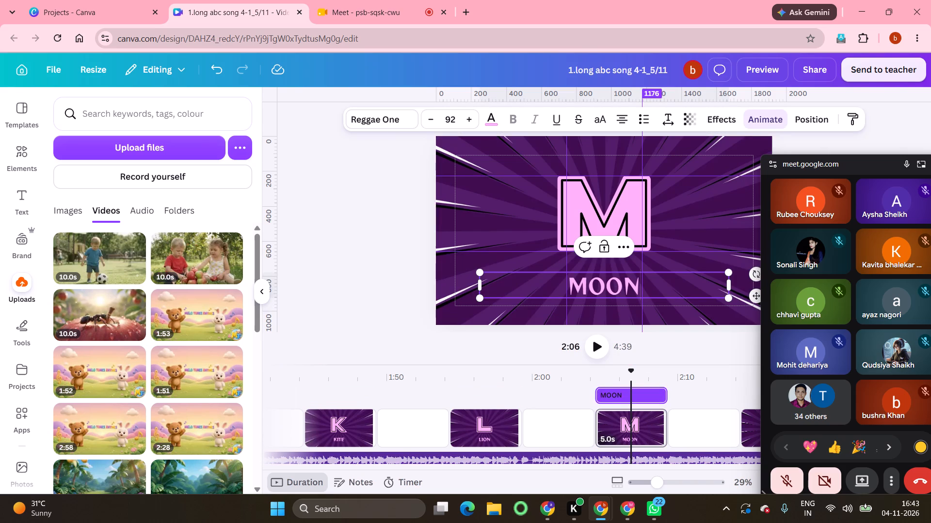
Replace the word under the letter N on its page with "NEST".
scroll(674, 441, left, 4)
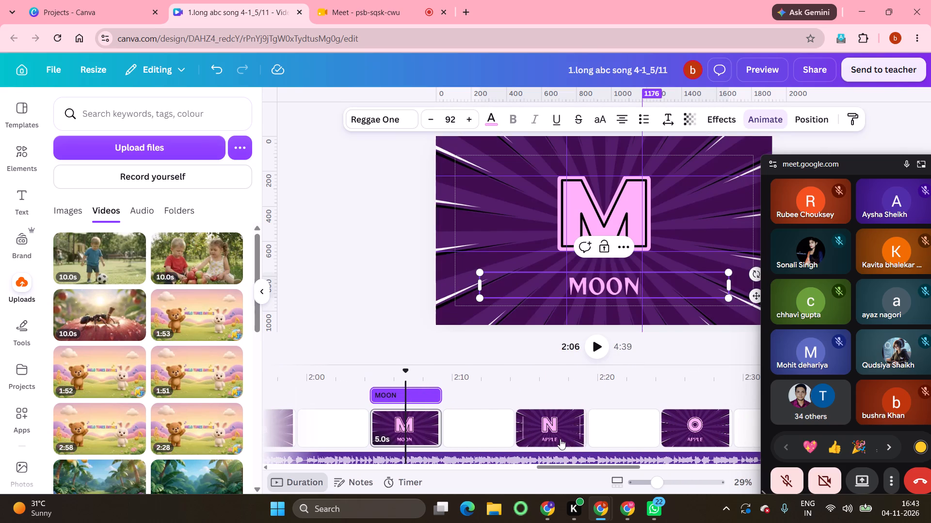
click(552, 438)
double_click(604, 291)
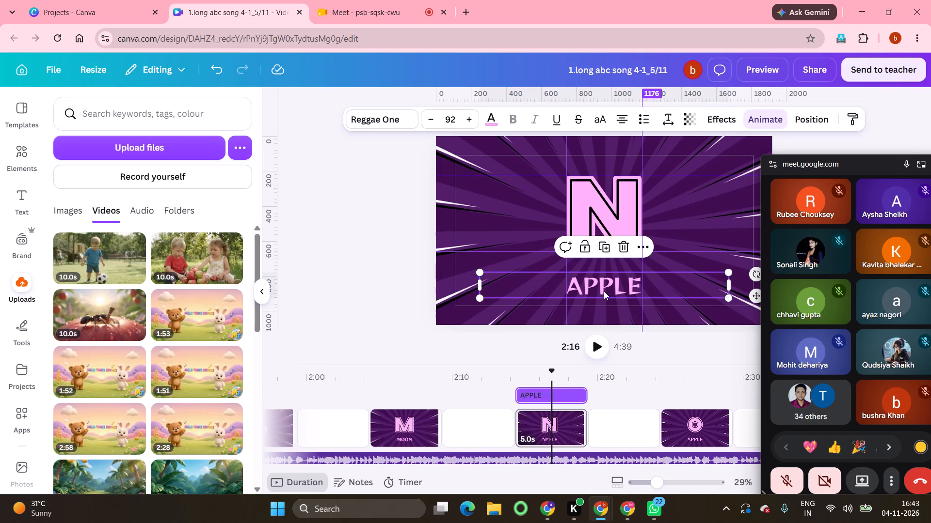
key(BackSpace)
text(NEST)
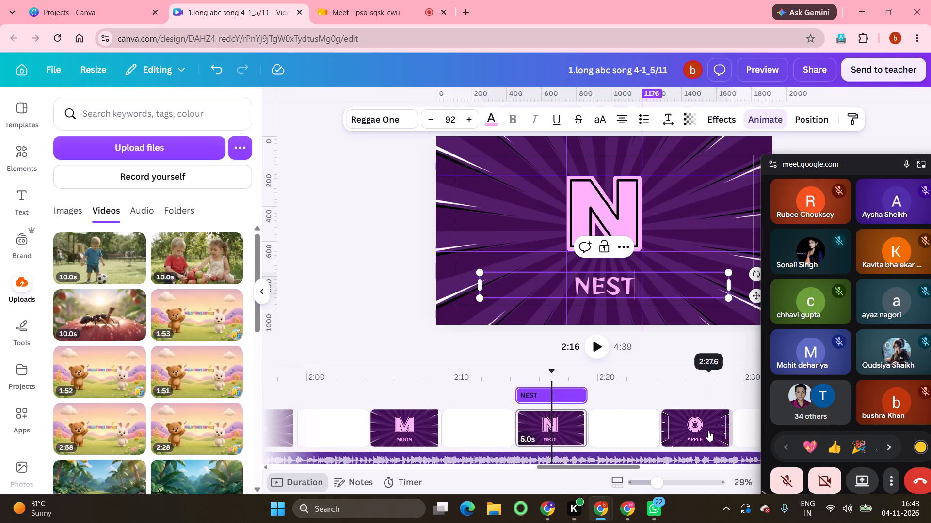
Replace the word under the letter O on its page with "OWL".
click(706, 432)
double_click(594, 283)
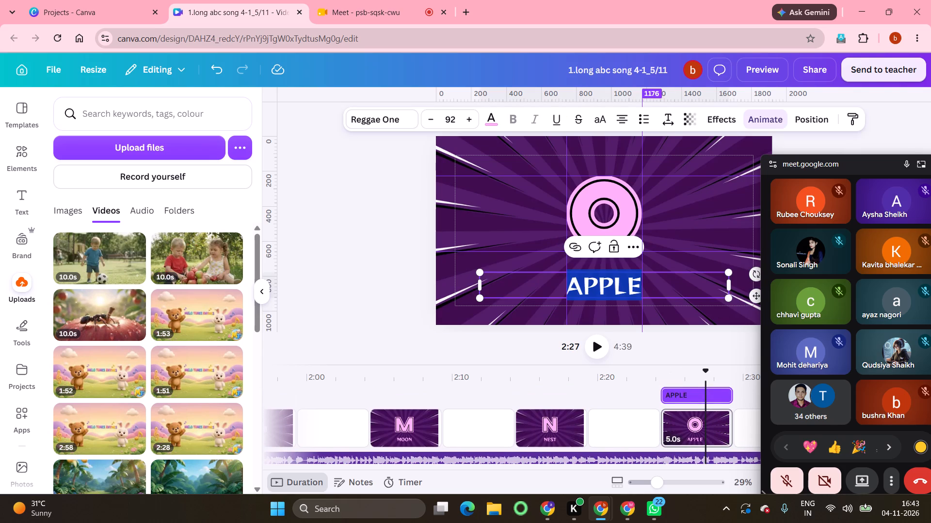
key(BackSpace)
text(OWL)
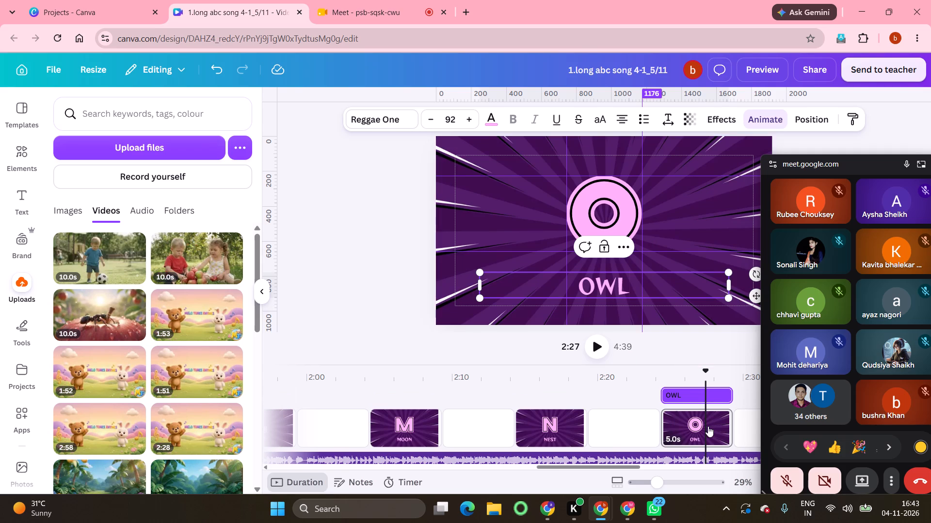
Replace the word under the letter Q on its page with "QUEEN".
scroll(708, 426, left, 4)
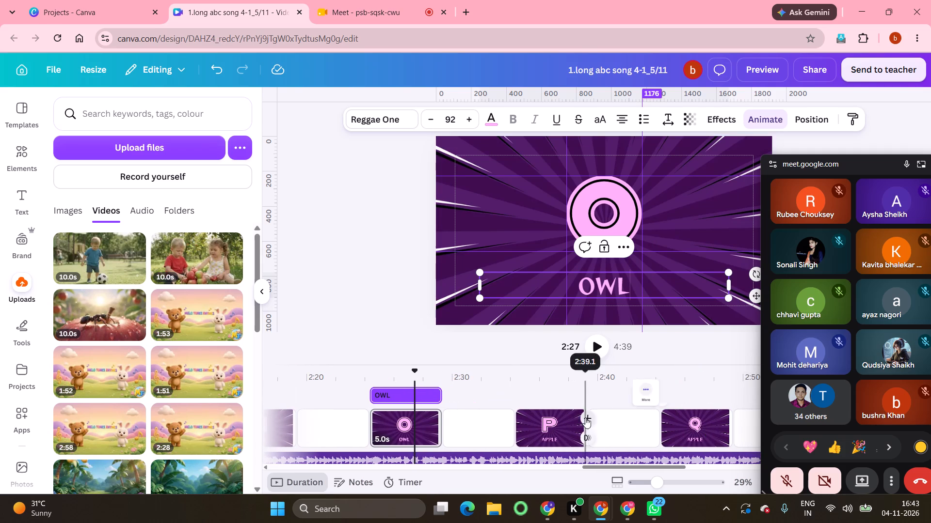
click(541, 415)
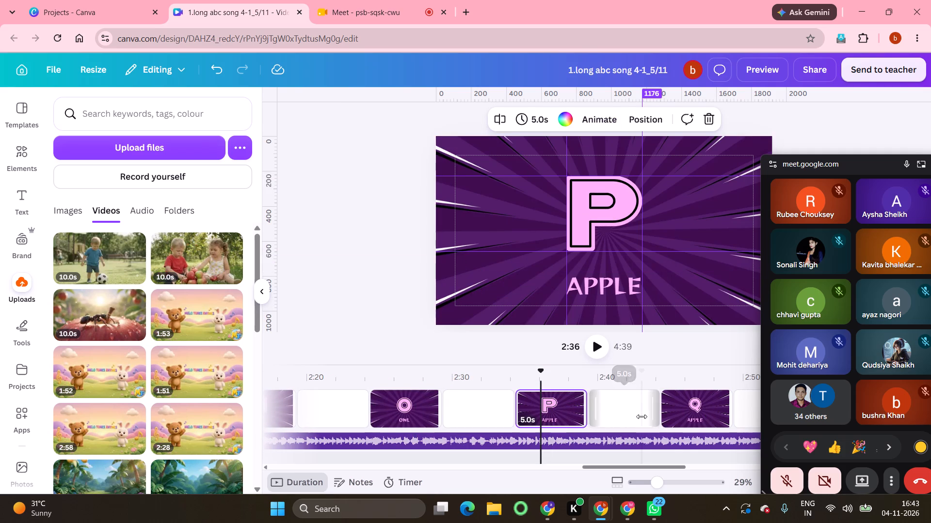
scroll(690, 416, left, 3)
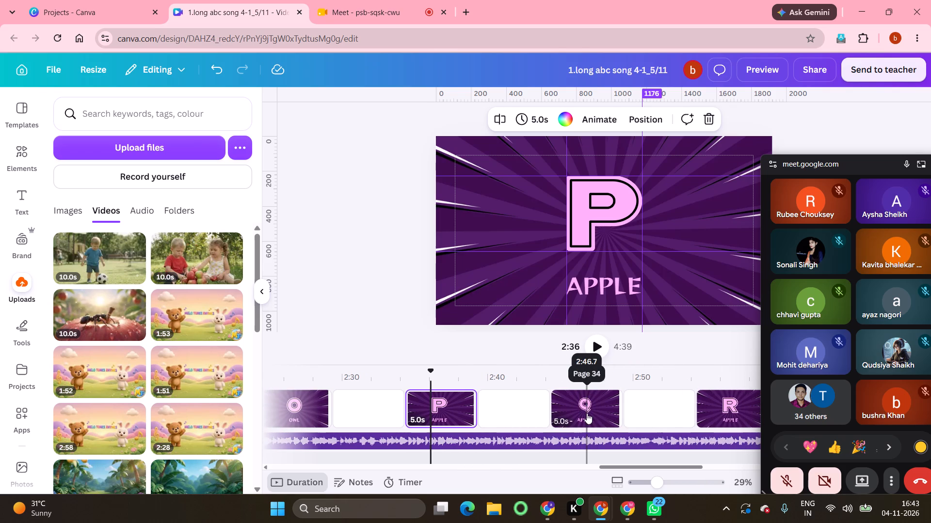
click(594, 409)
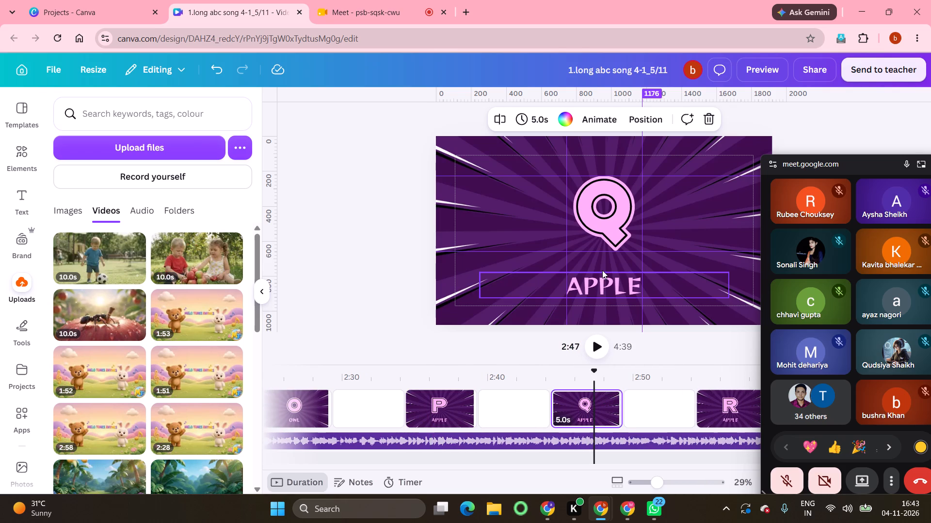
double_click(605, 274)
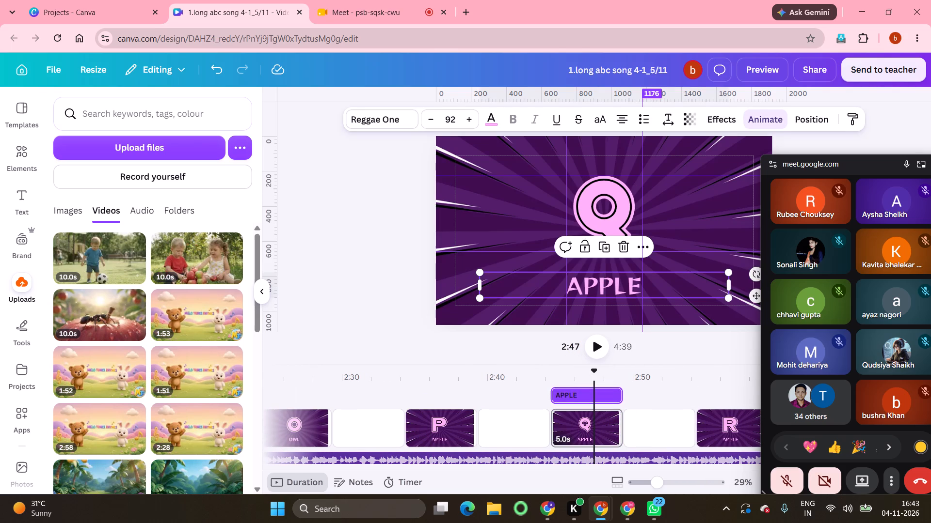
key(BackSpace)
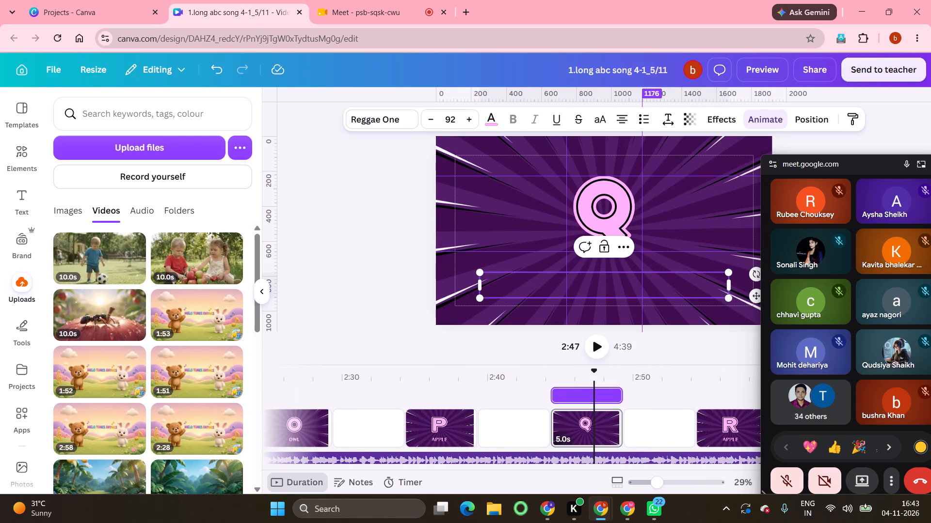
text(QUEEN)
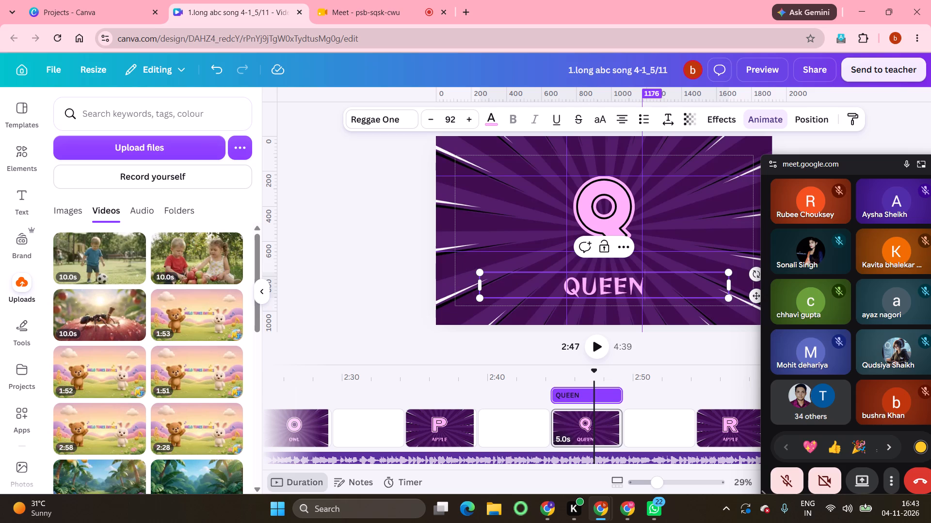
Replace the word under the letter R on its page with "RABBIT".
scroll(732, 420, left, 5)
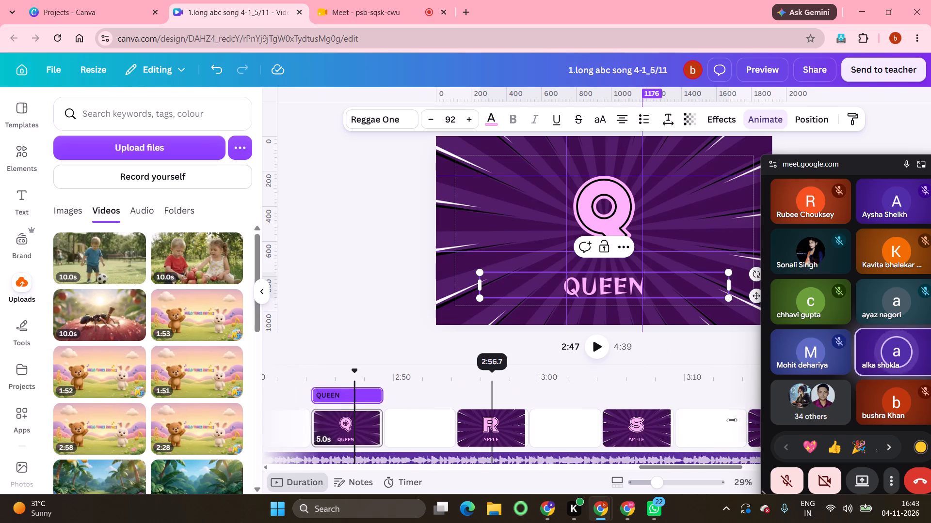
scroll(732, 420, left, 1)
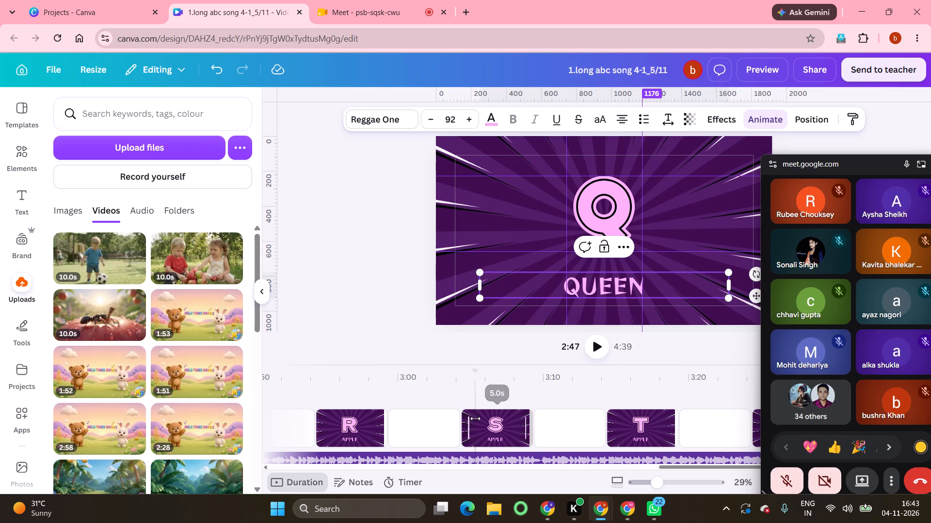
click(344, 428)
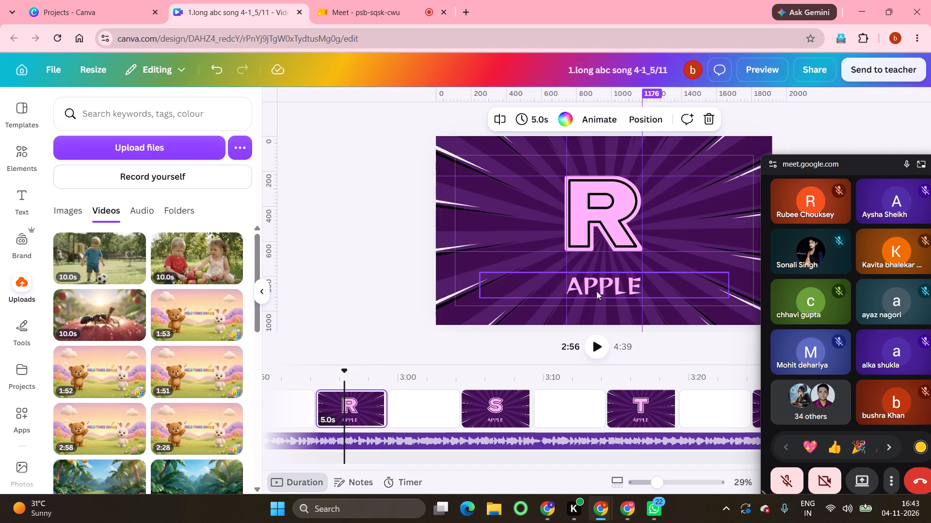
double_click(603, 289)
key(BackSpace)
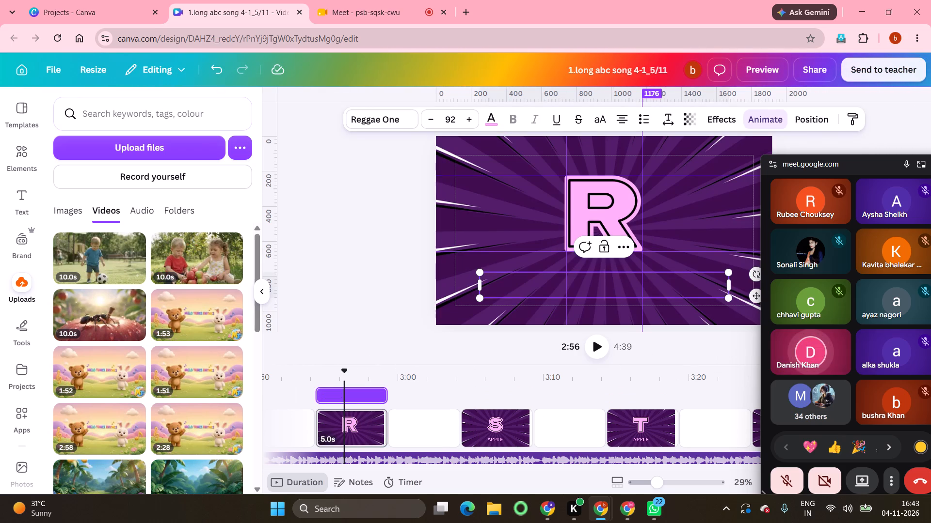
text(RABBIT)
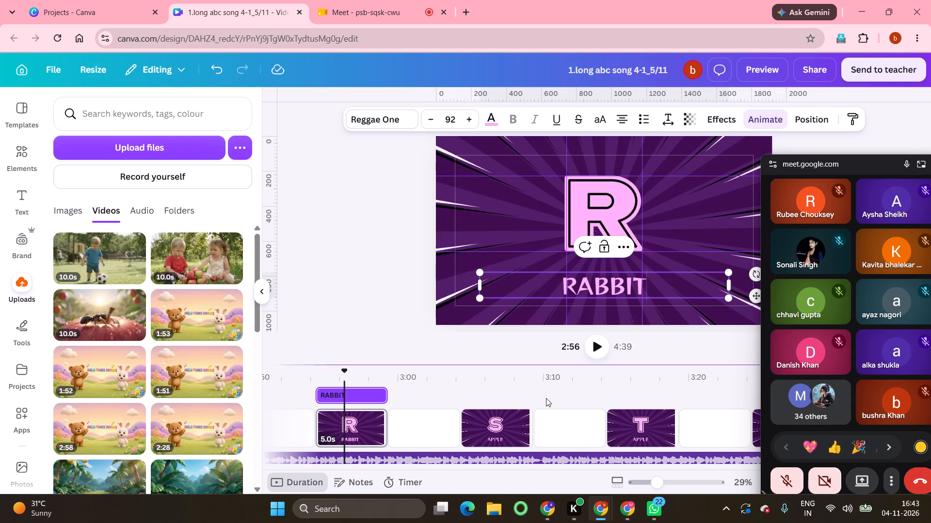
Replace the word under the letter S on its page with "SUN".
click(503, 418)
double_click(603, 288)
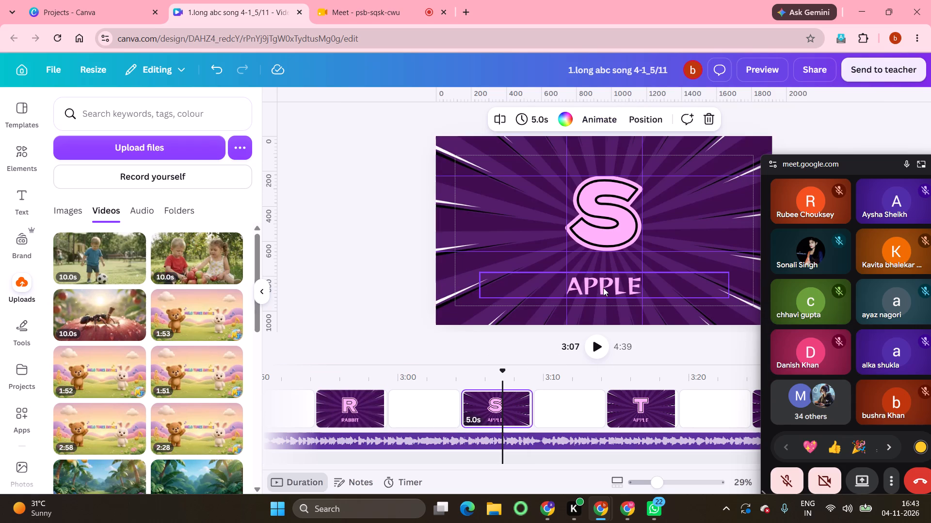
key(BackSpace)
text(SUN)
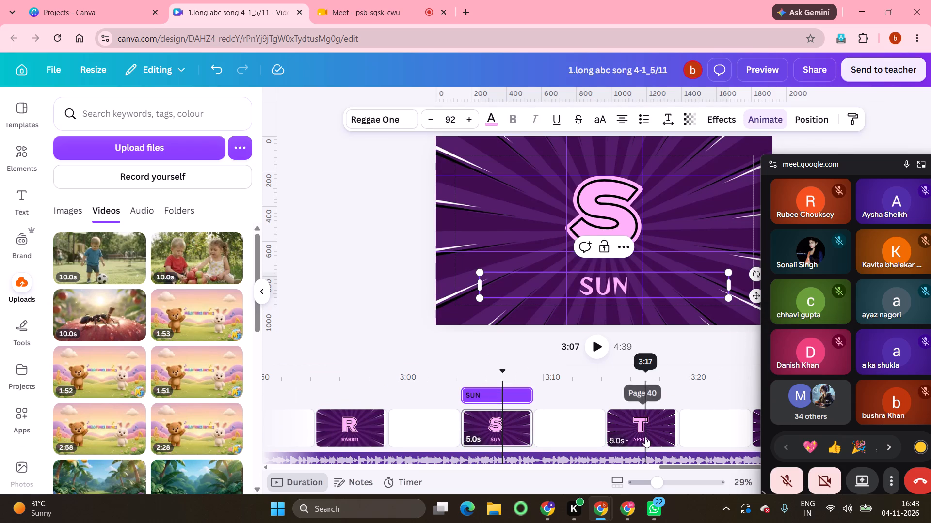
Replace the word under the letter T on its page with "TRAIN".
click(645, 437)
double_click(615, 284)
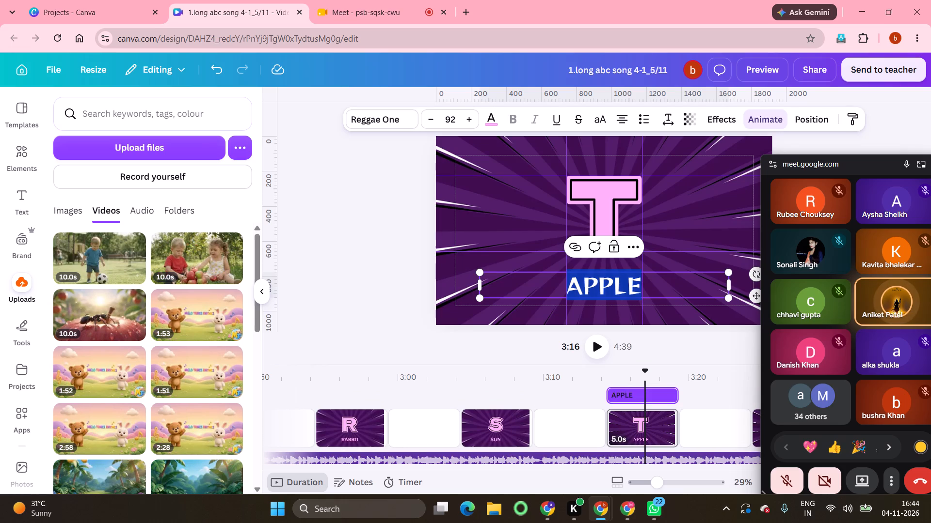
key(BackSpace)
text(TRAIN)
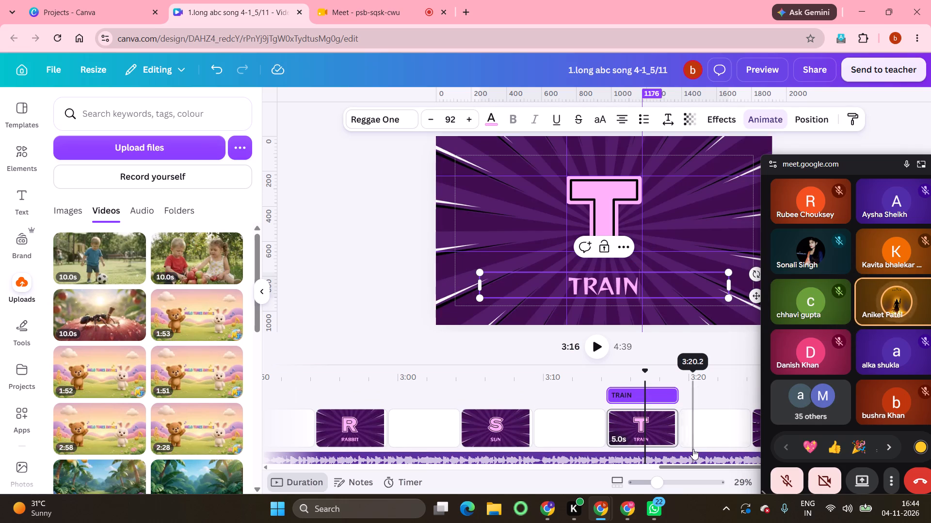
Replace the word under the letter U on its page with "UMBRELLA".
scroll(693, 449, left, 5)
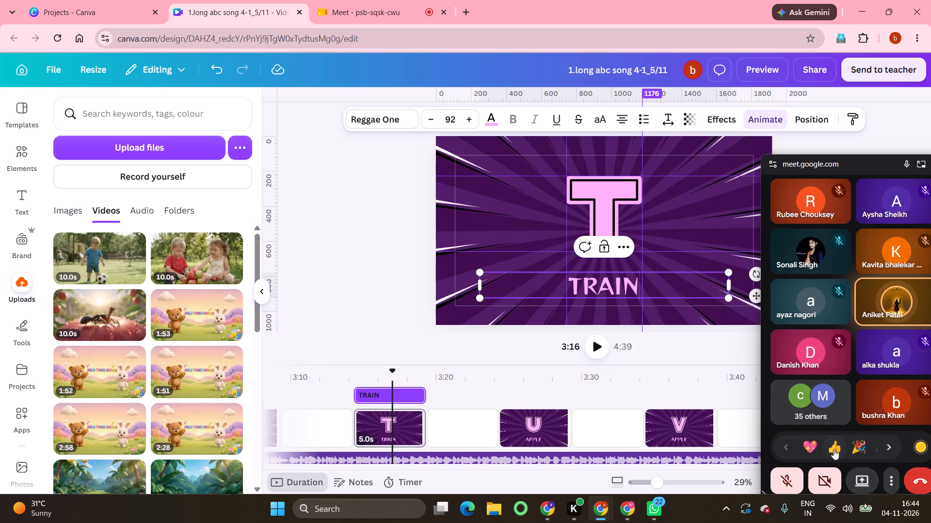
click(548, 439)
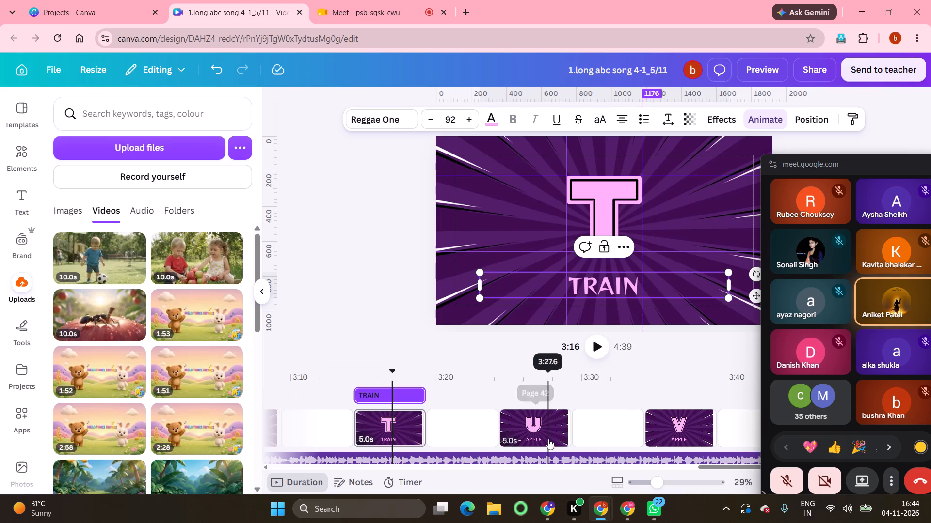
double_click(600, 279)
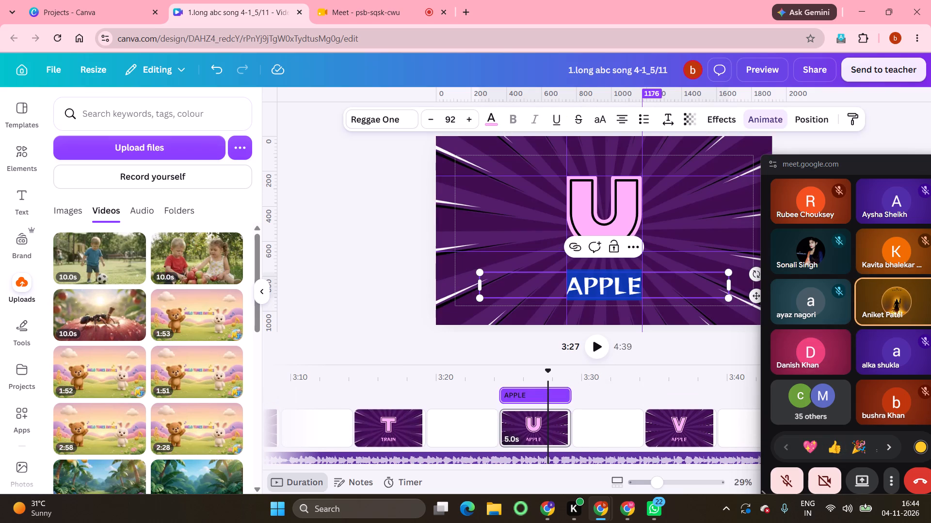
key(BackSpace)
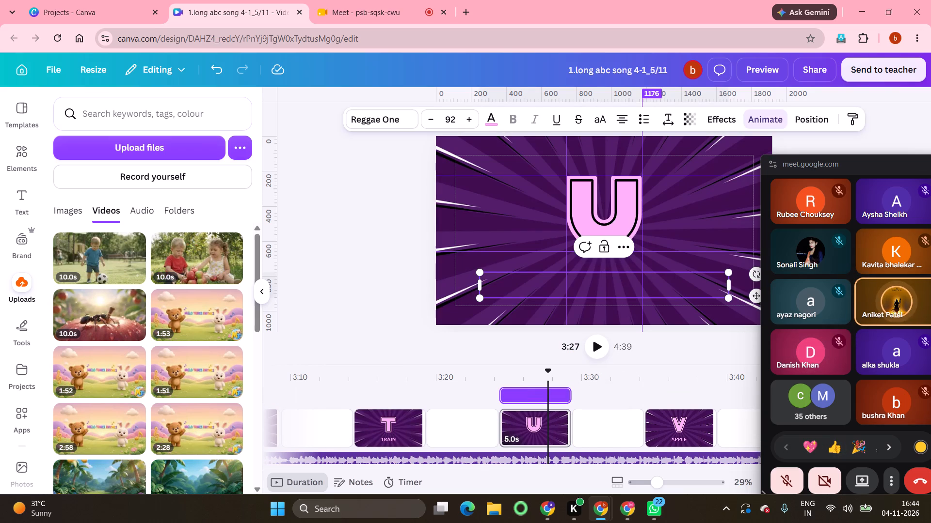
key(u)
text(MBRELLA)
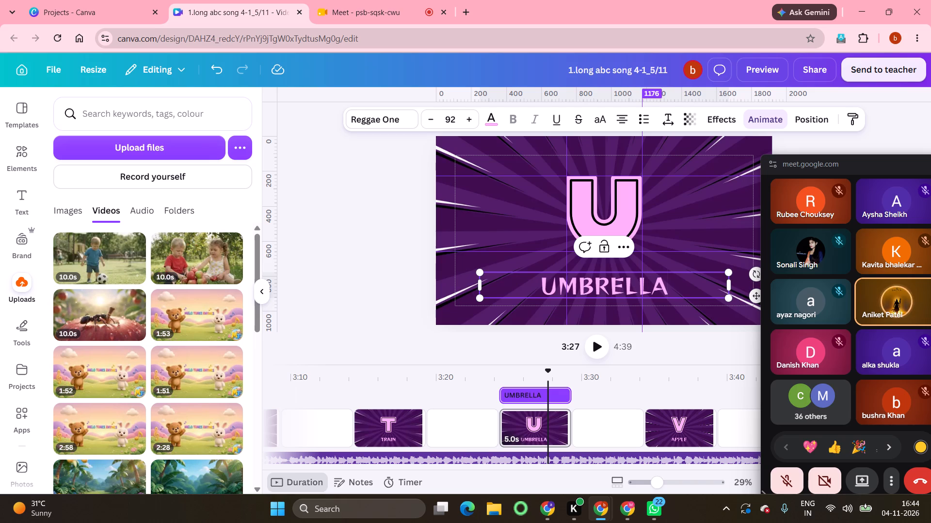
Replace the word under the letter V on its page with "VAN".
click(681, 432)
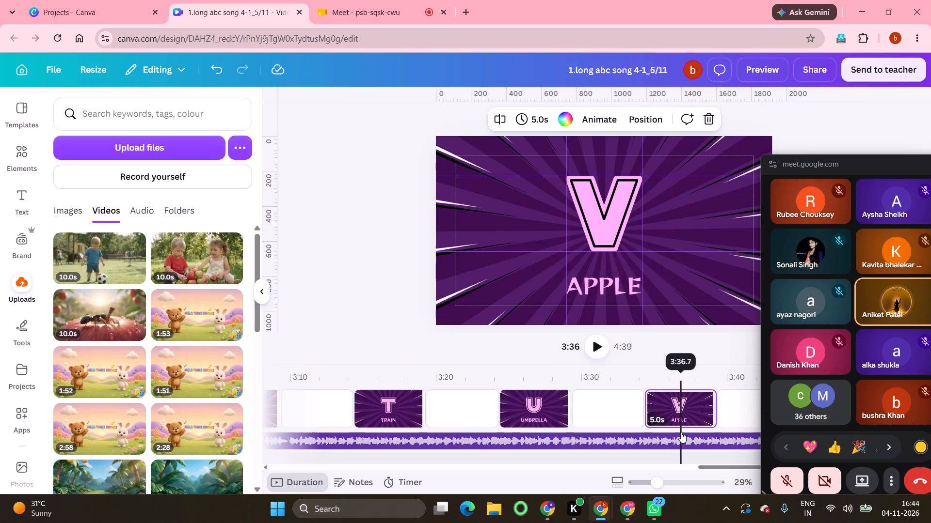
double_click(592, 279)
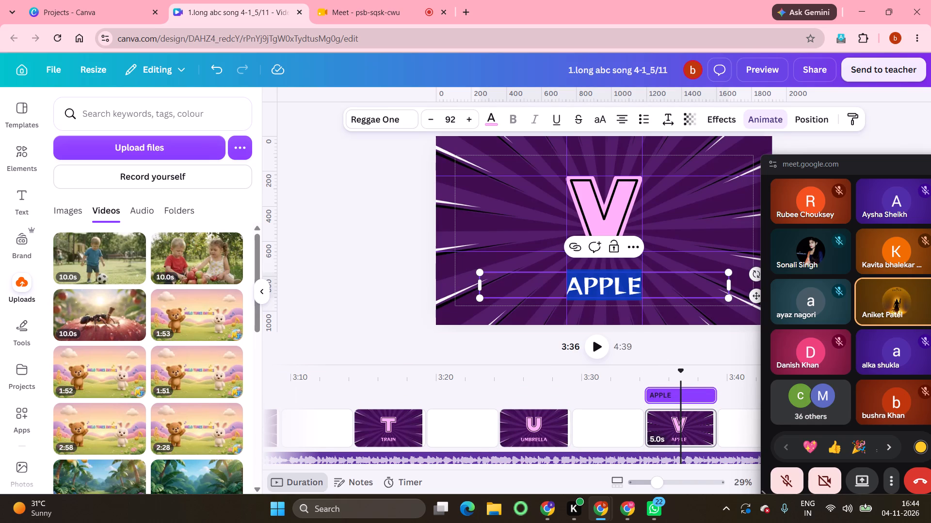
key(BackSpace)
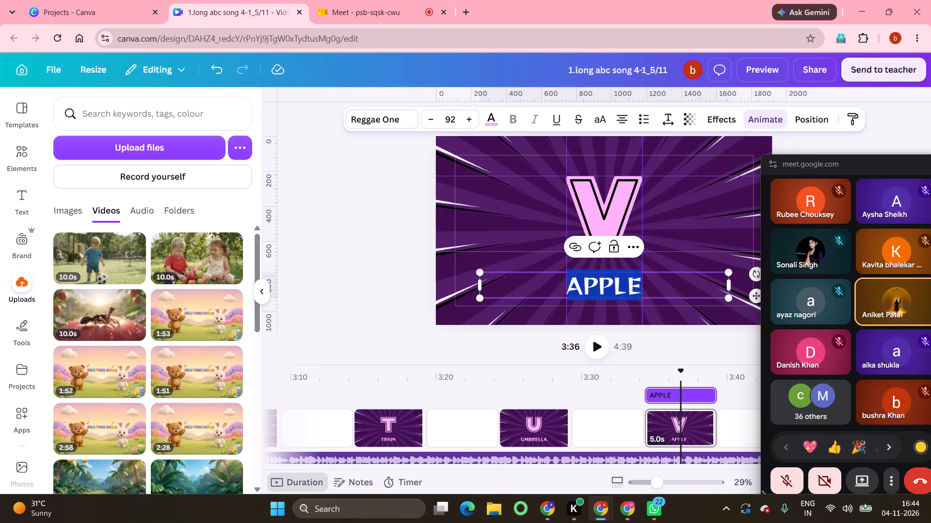
text(VAN)
Replace the word under the letter W on its page with "WATERMILON".
scroll(684, 432, left, 6)
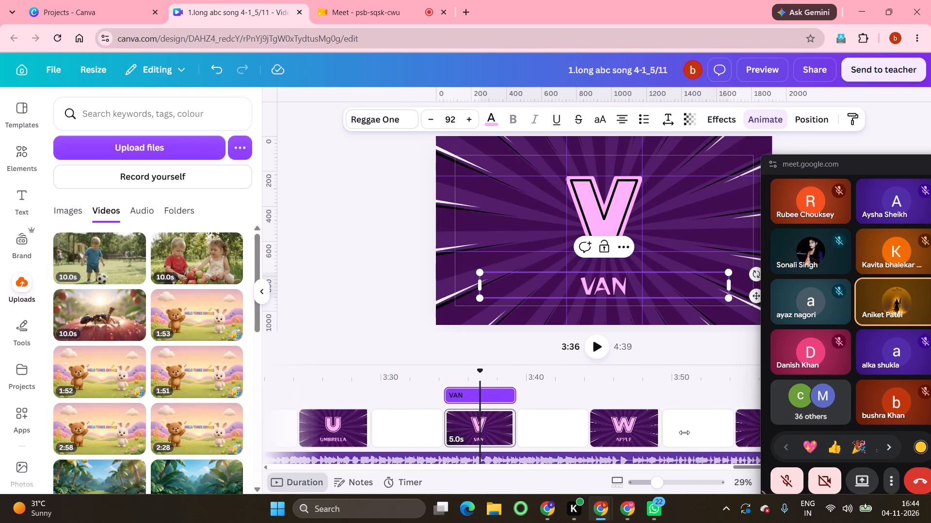
click(459, 439)
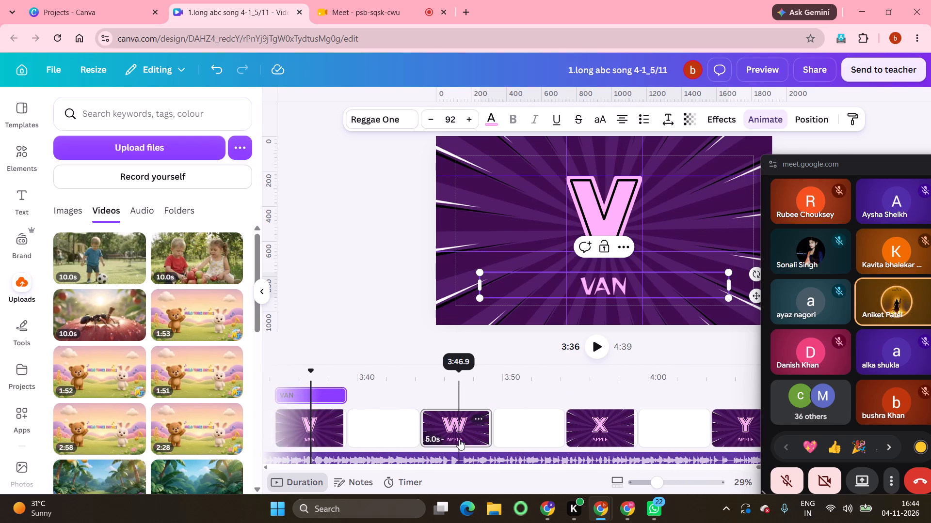
double_click(602, 284)
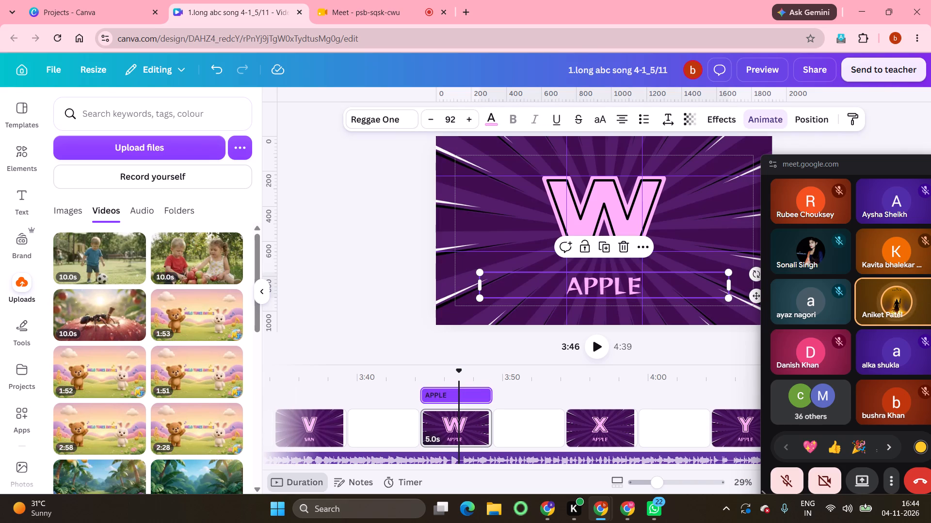
key(BackSpace)
text(WATERMIO)
key(BackSpace)
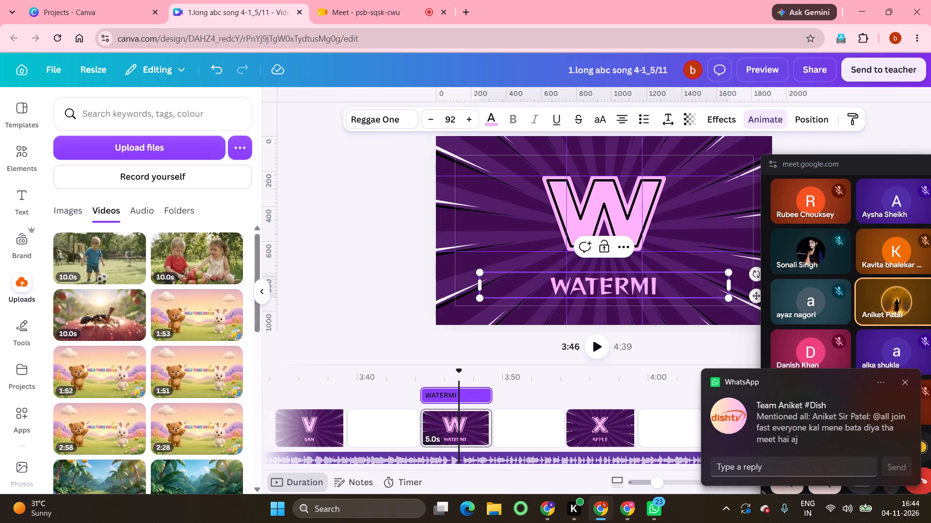
text(LON)
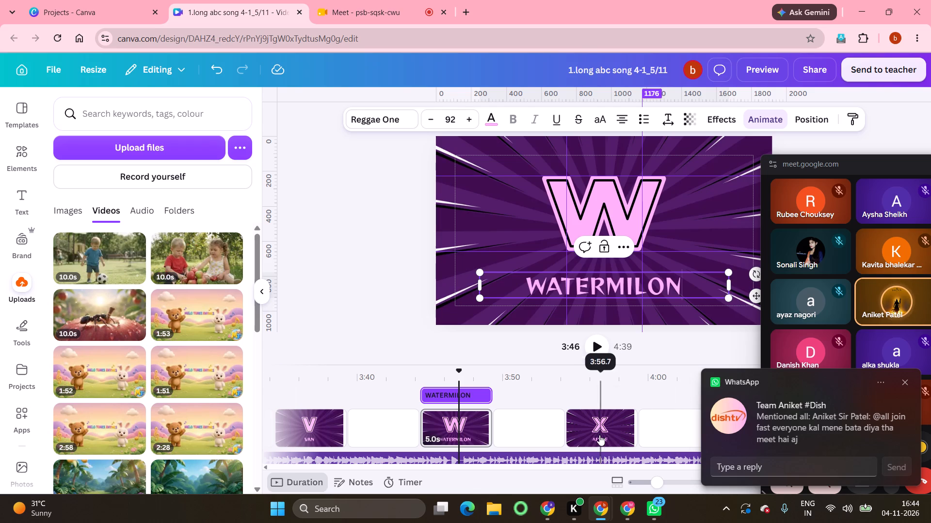
Replace the word under the letter X on its page with "X-TRA".
click(596, 435)
double_click(608, 285)
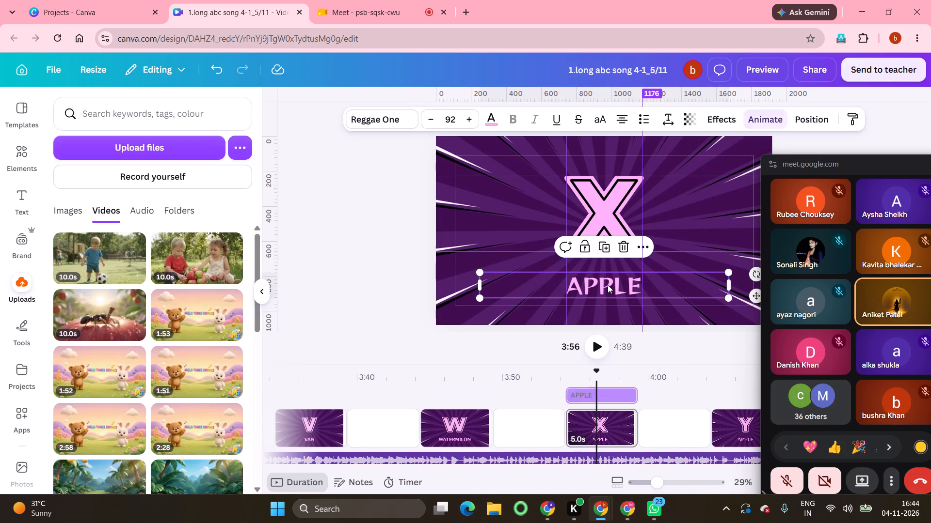
key(BackSpace)
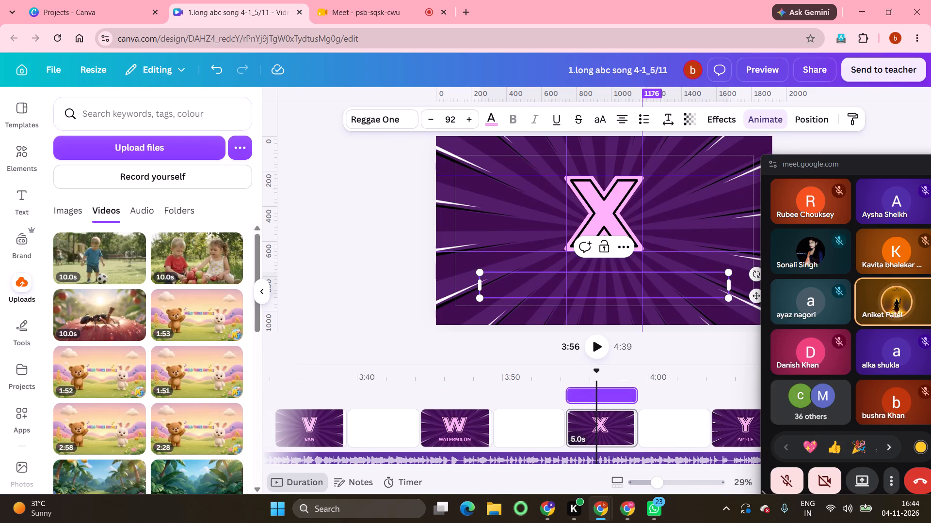
key(x)
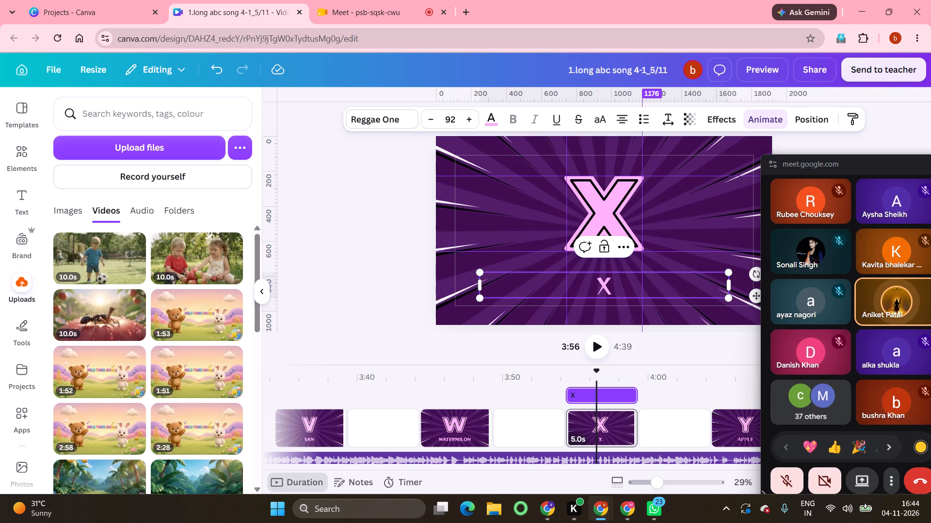
key(minus)
key(t)
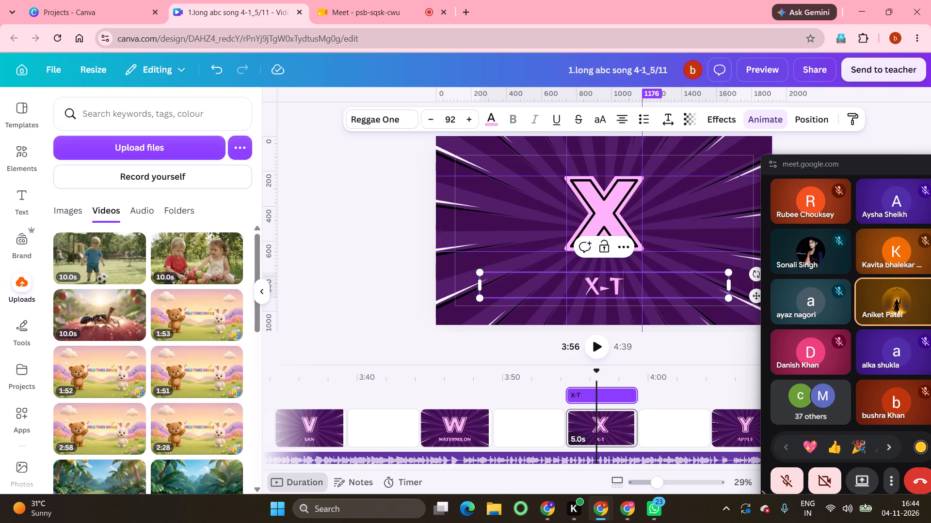
text(RA)
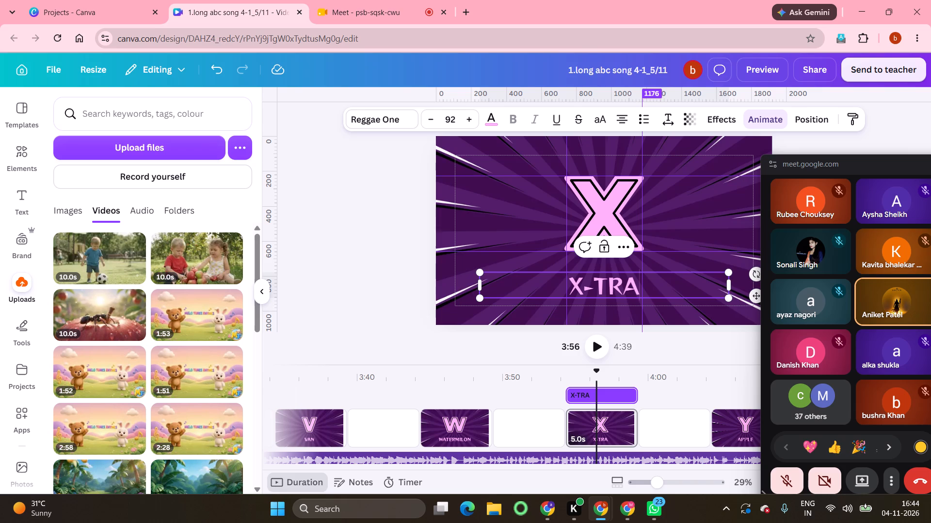
scroll(667, 446, left, 2)
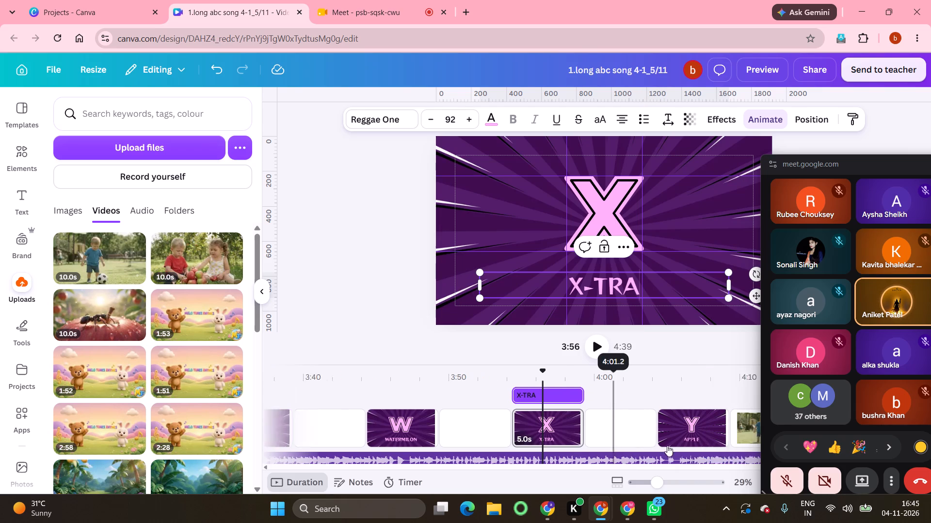
Delete the 10-second video of the children playing with a football between the Y and Z pages.
scroll(667, 446, left, 1)
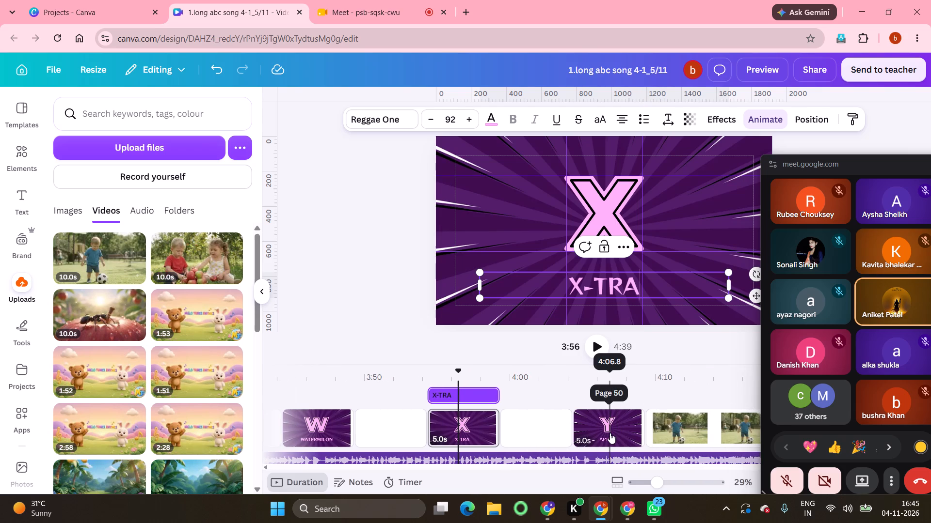
click(610, 433)
scroll(691, 431, left, 4)
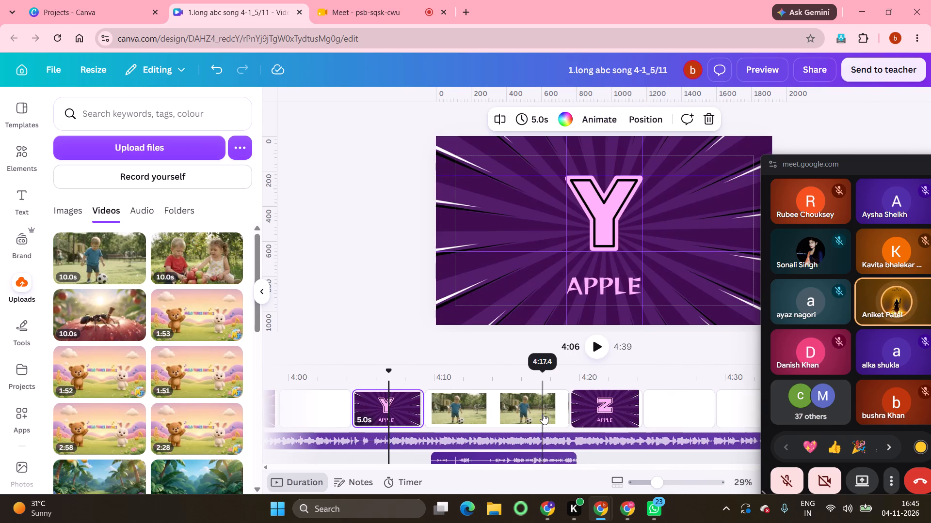
click(526, 411)
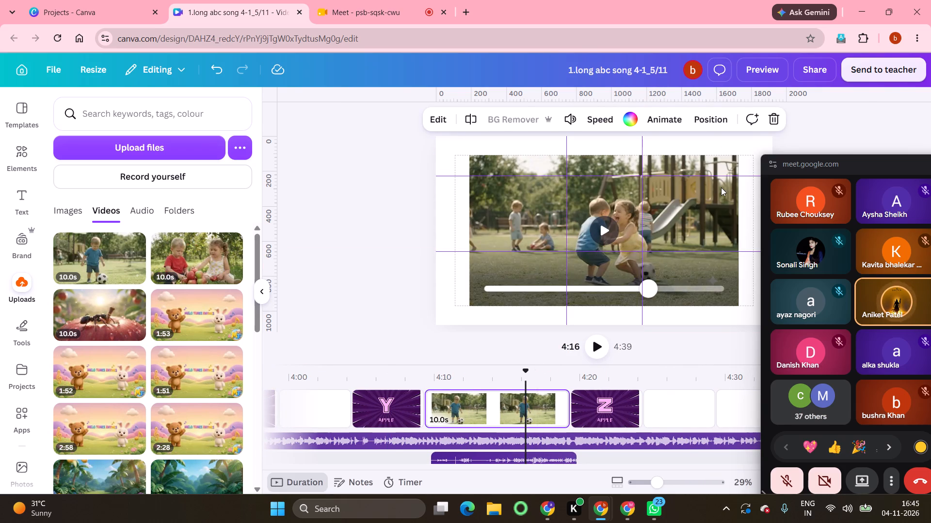
click(777, 119)
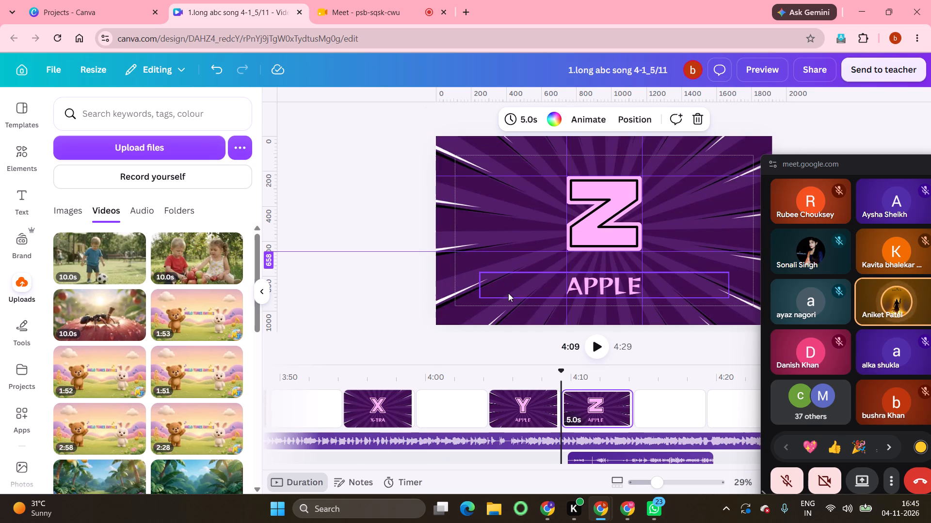
Insert a blank page between the Y page and the Z page.
click(440, 417)
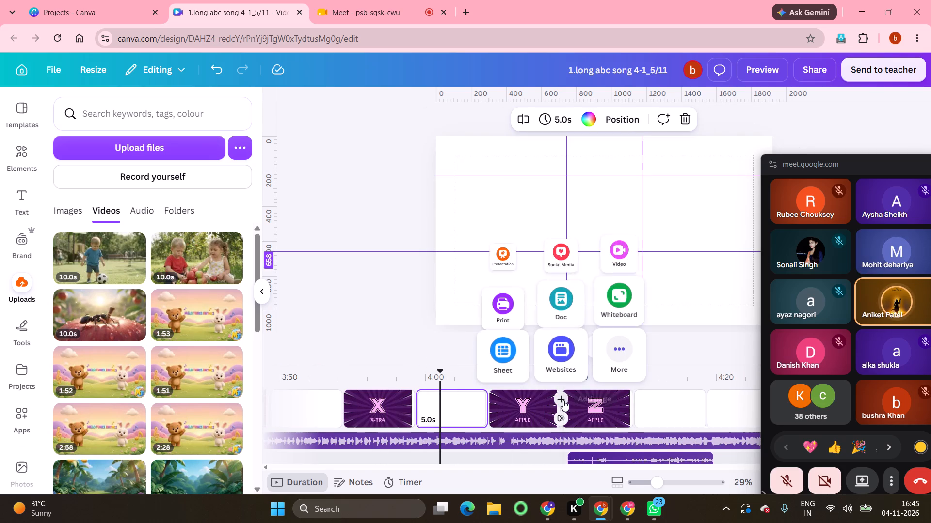
click(562, 399)
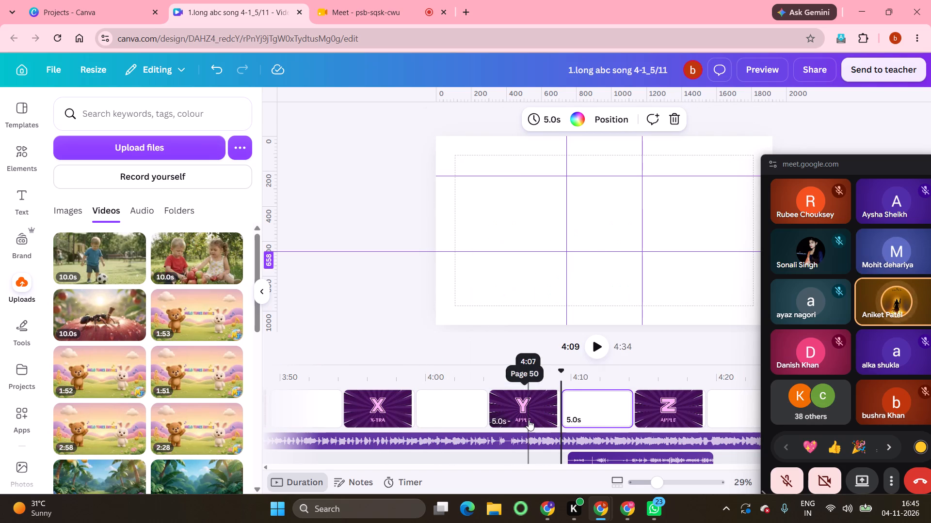
Replace the word under the letter Y on its page with "YAK".
click(529, 420)
double_click(613, 292)
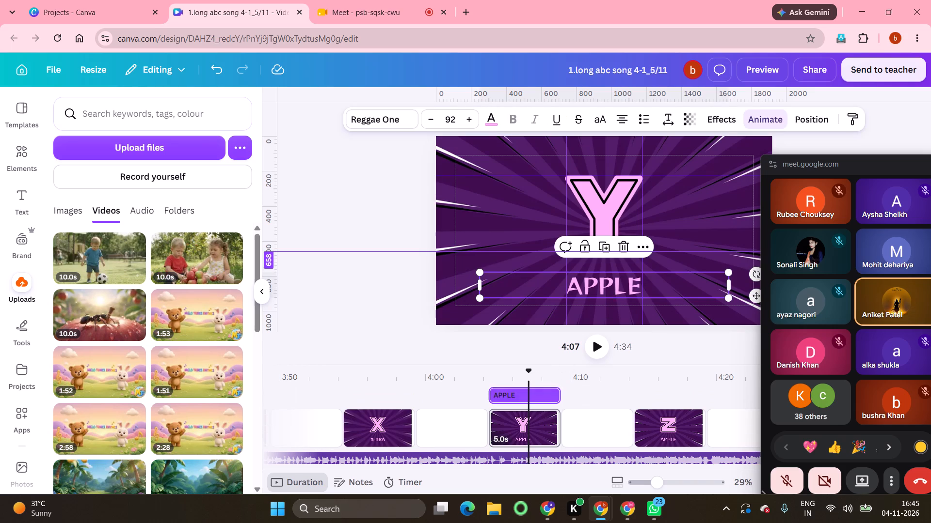
key(BackSpace)
text(YAK)
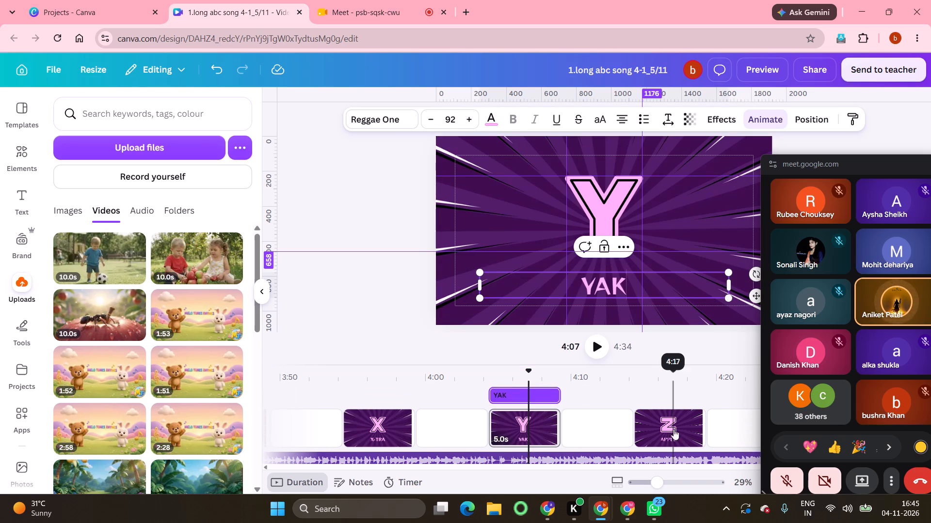
Replace the word under the letter Z on its page with "ZEBRA".
click(674, 437)
double_click(619, 292)
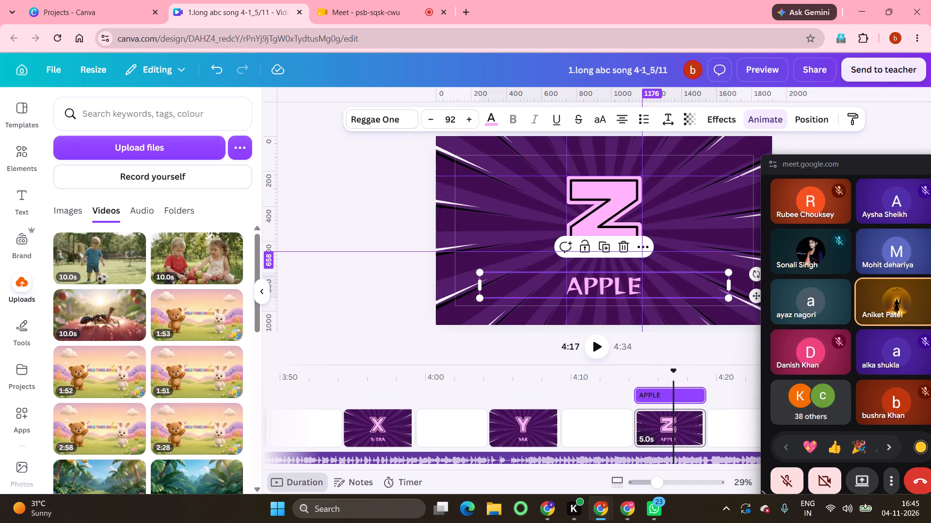
key(BackSpace)
text(ZEBRA)
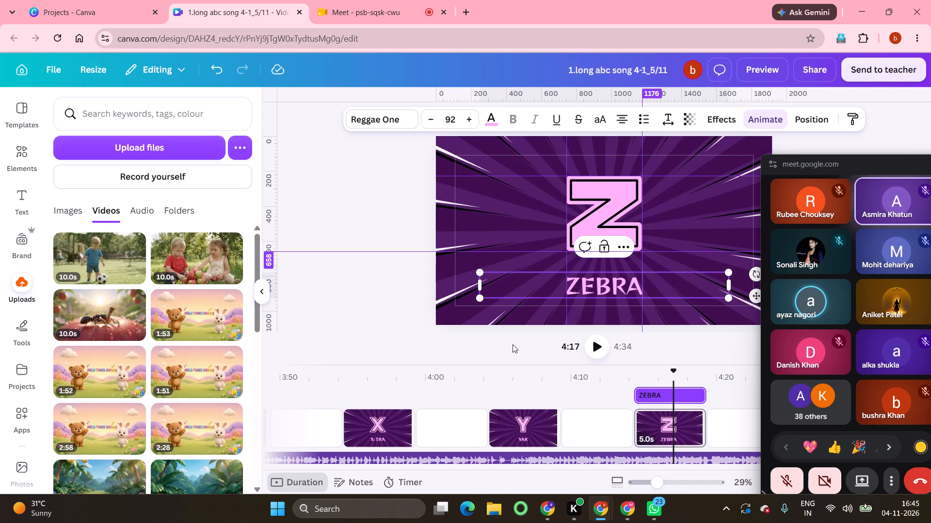
scroll(574, 435, right, 3)
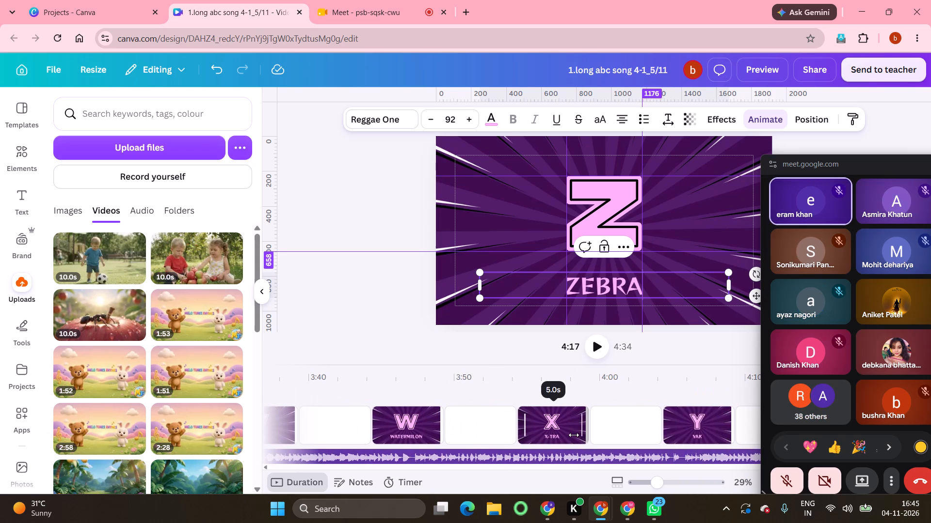
scroll(574, 435, left, 1)
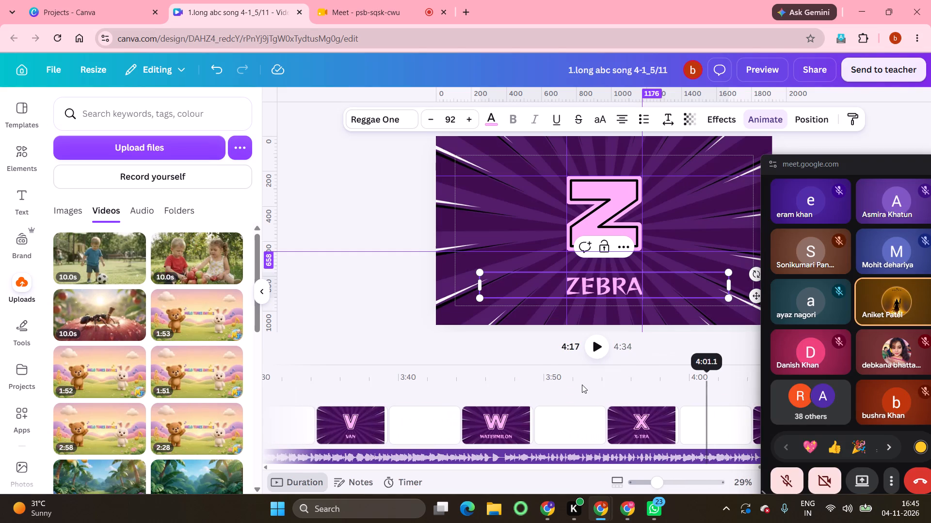
scroll(481, 440, right, 6)
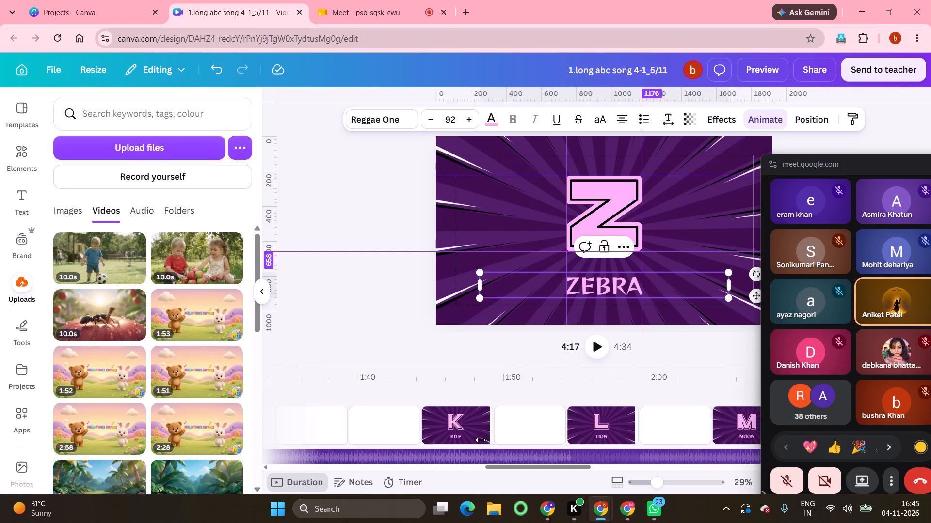
scroll(481, 440, right, 5)
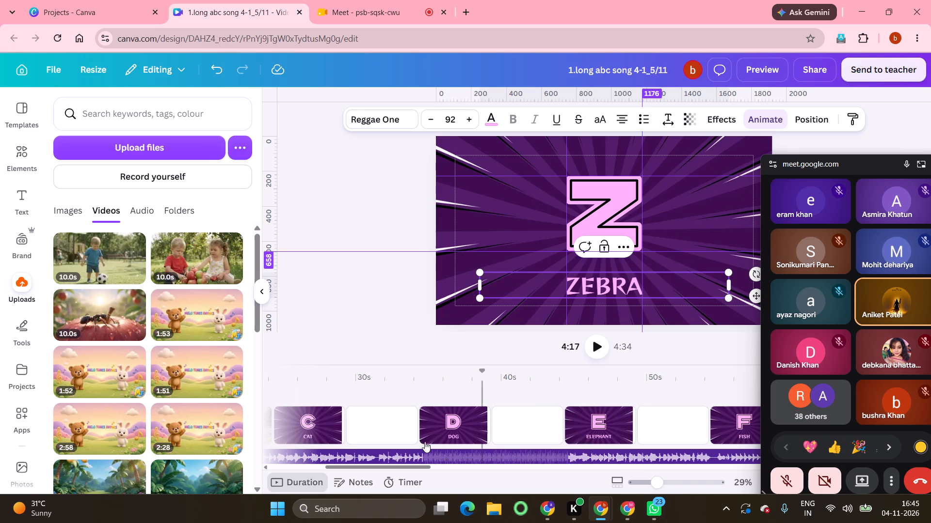
scroll(425, 442, right, 5)
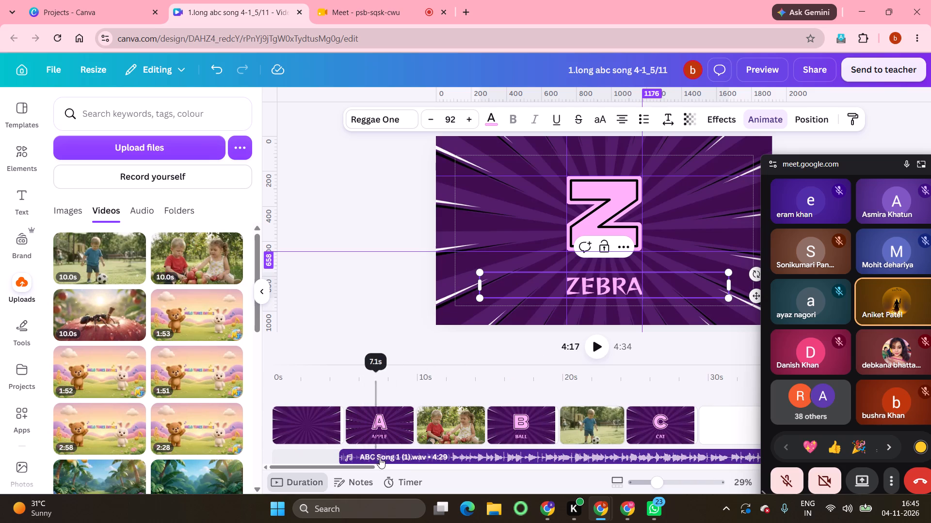
right_click(503, 453)
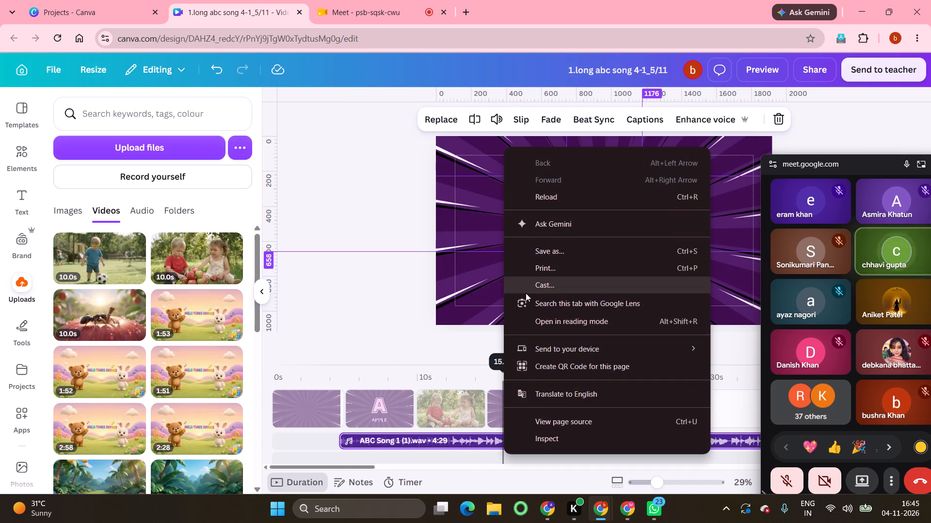
click(392, 301)
click(434, 443)
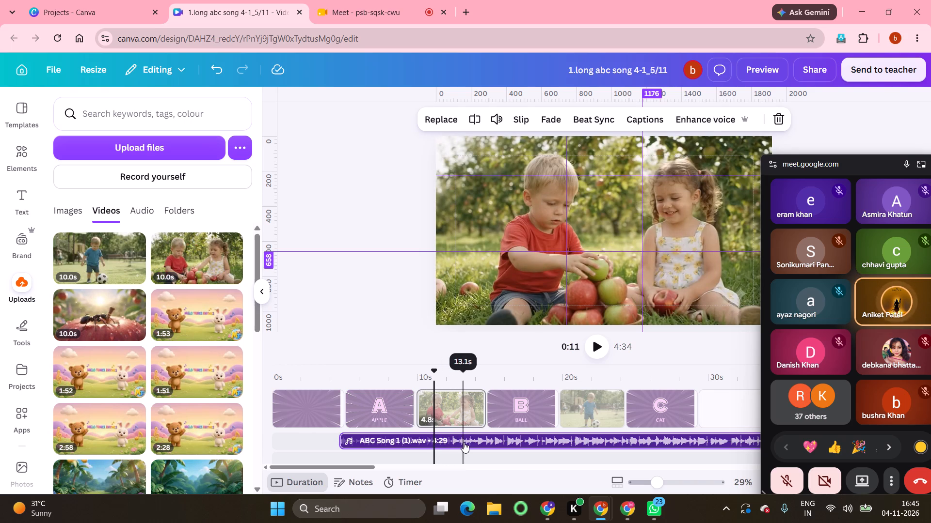
right_click(464, 442)
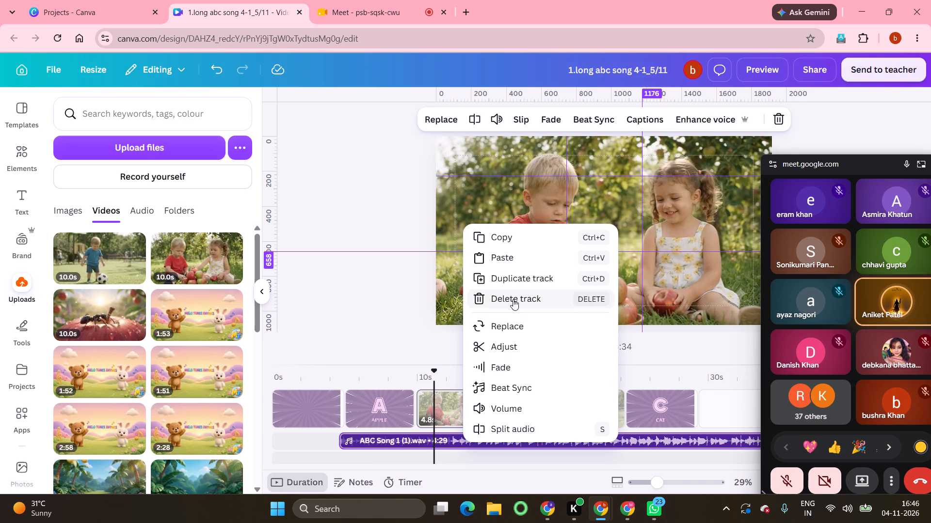
click(513, 299)
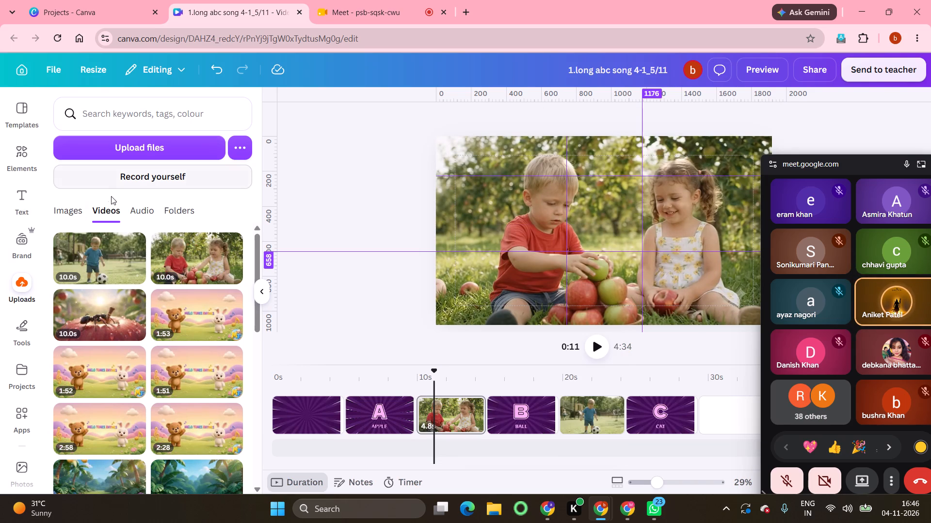
Insert two blank pages before the A page and add the uploaded audio "a aaaaaa to z song.wav" starting there.
click(139, 211)
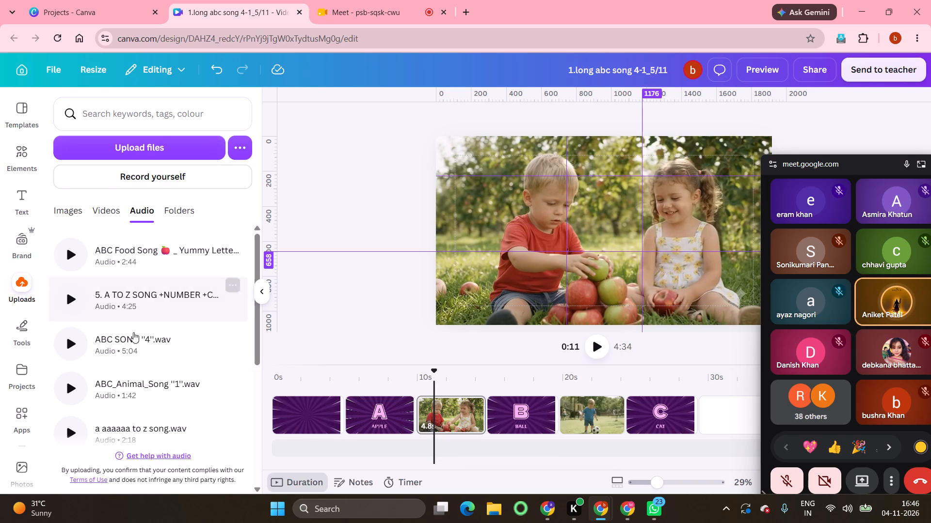
scroll(133, 395, down, 3)
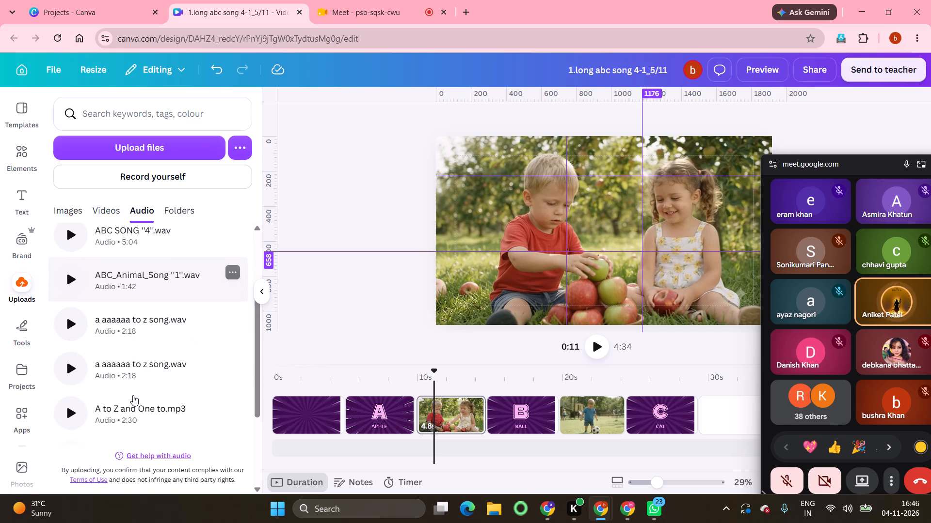
scroll(133, 395, down, 1)
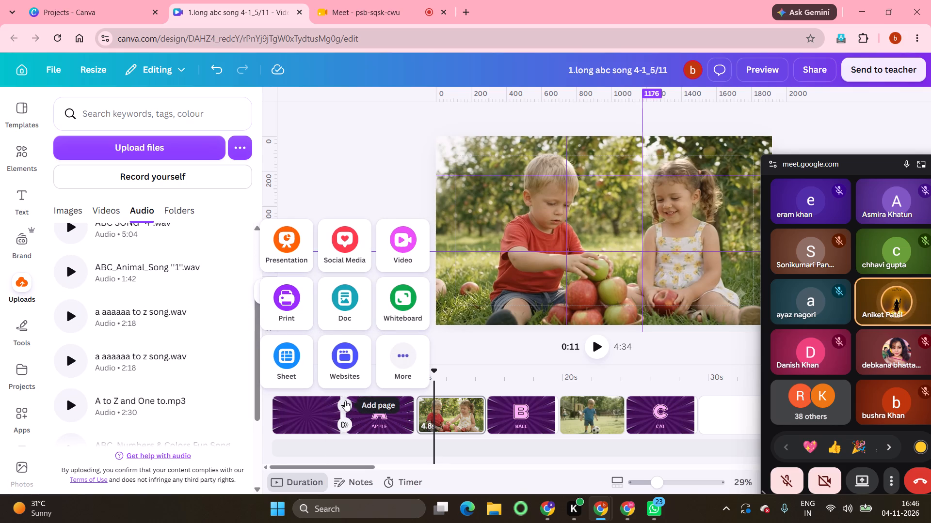
click(345, 400)
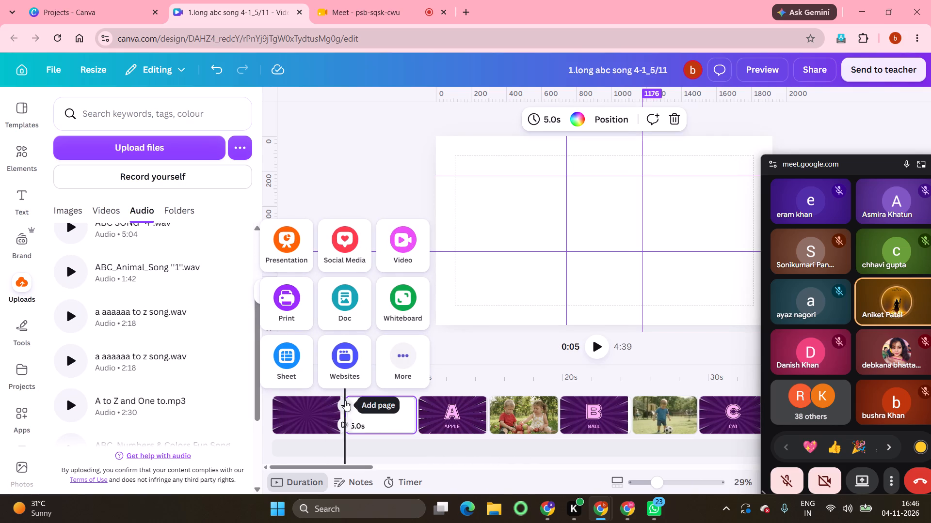
click(345, 400)
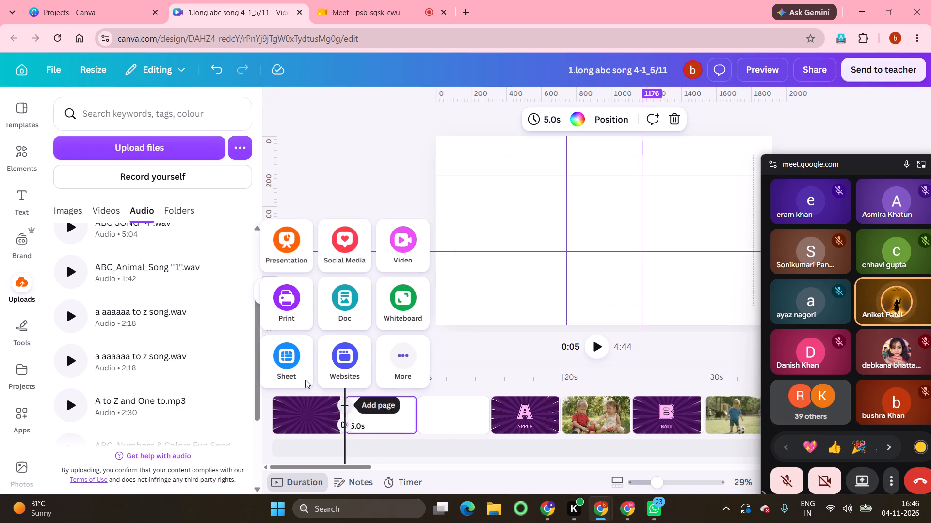
click(116, 316)
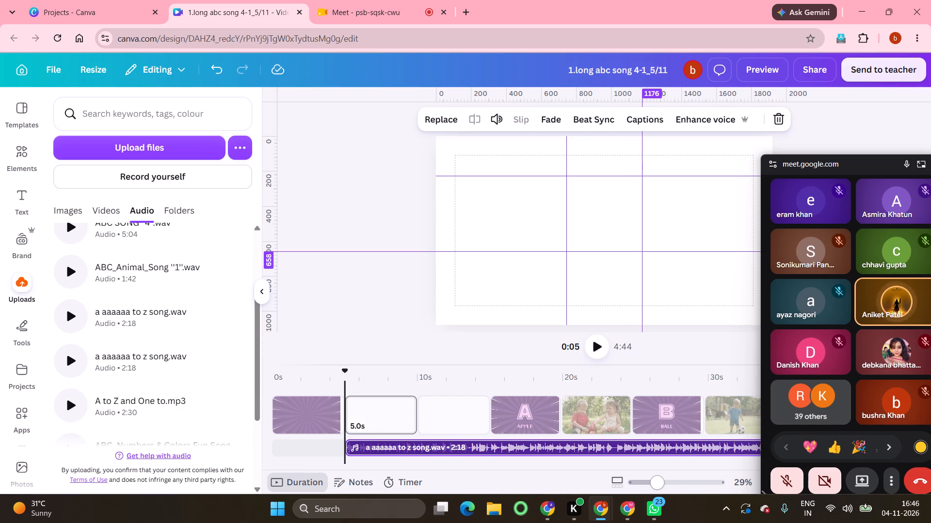
Delete the second blank page, directly before the A page.
click(458, 414)
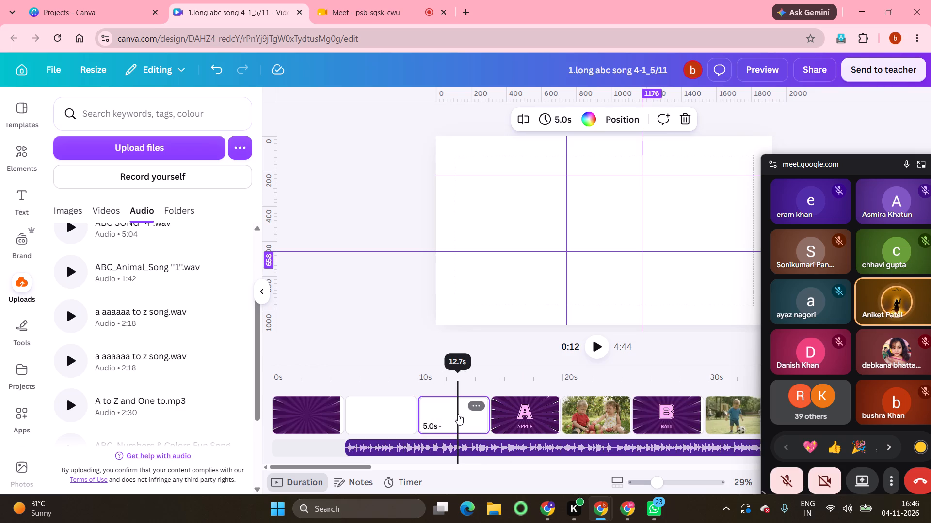
click(682, 120)
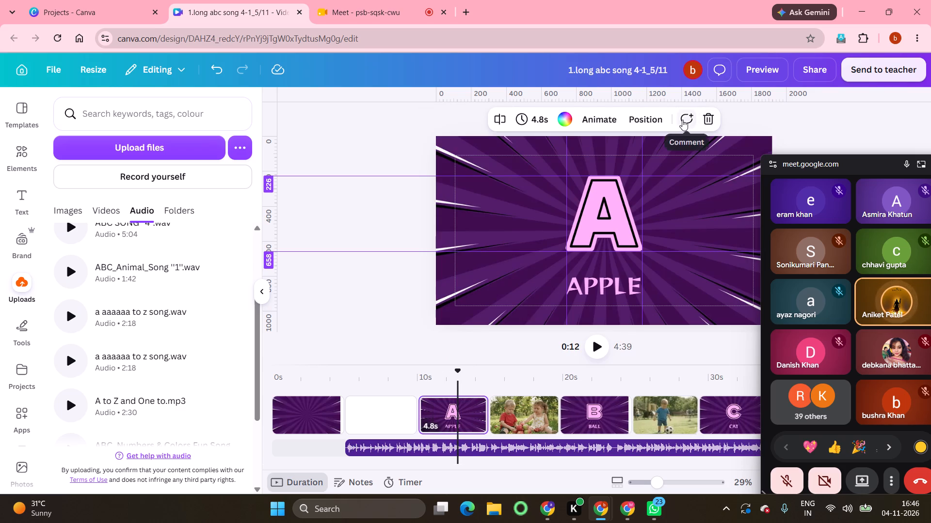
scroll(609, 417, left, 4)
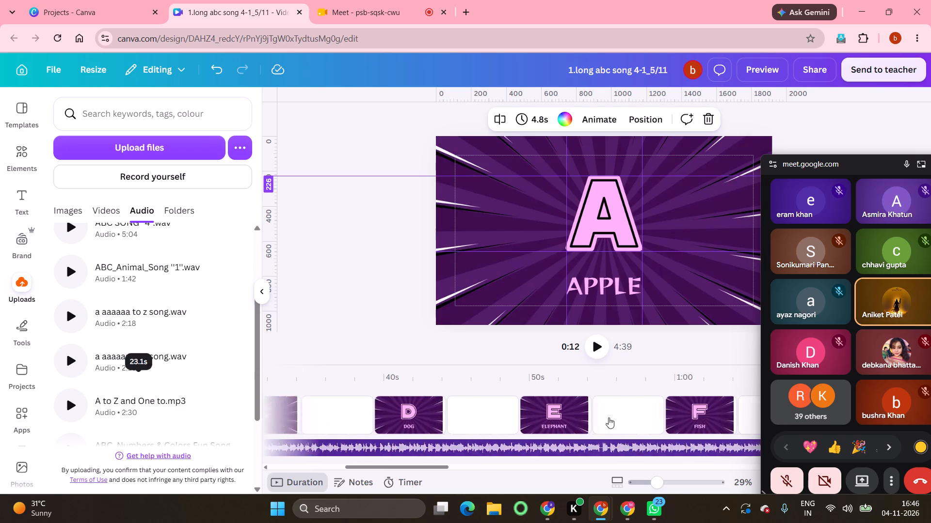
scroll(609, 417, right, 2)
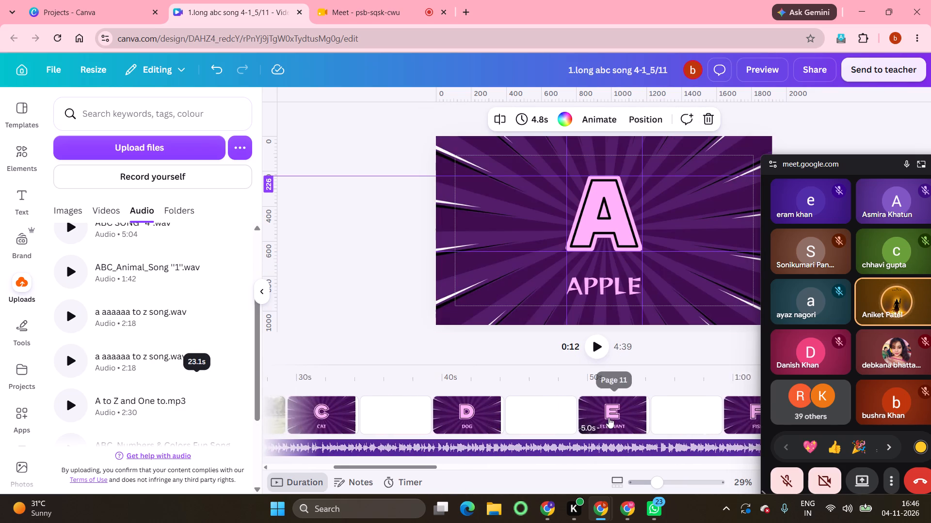